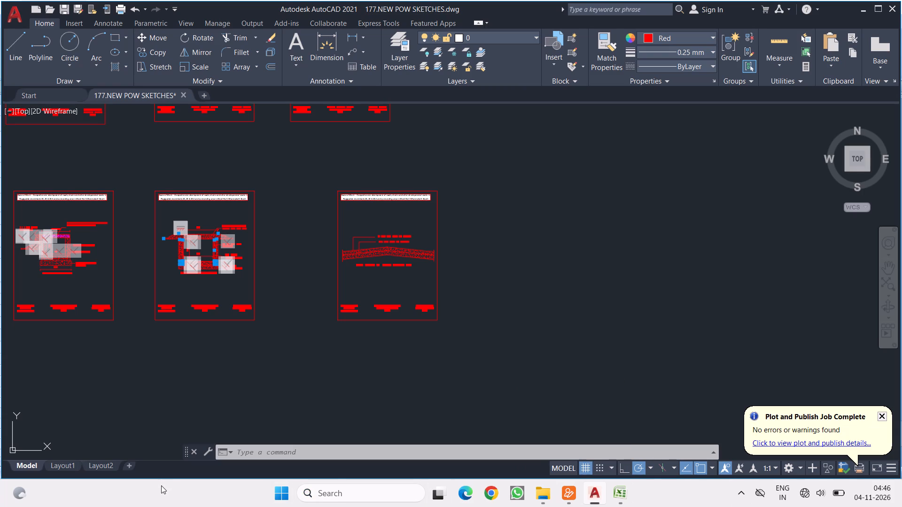
Switch to Excel, look over the 95.00 lakh Ragi Gudda slum estimate from its certificate up to its heading, and close it.
{"action": "left_click", "coordinate": [620, 492]}
{"action": "left_click", "coordinate": [463, 273]}
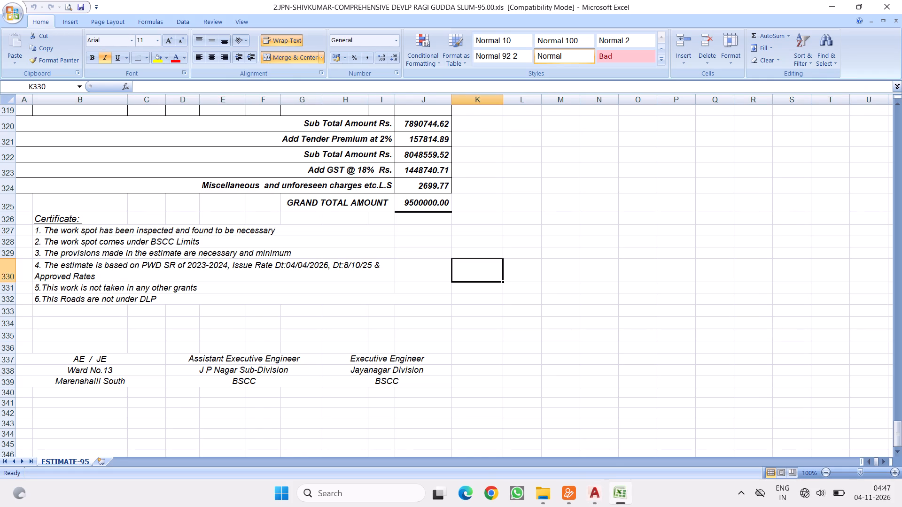
{"action": "key", "text": "Escape"}
{"action": "scroll", "coordinate": [511, 236], "scroll_direction": "up", "scroll_amount": 3}
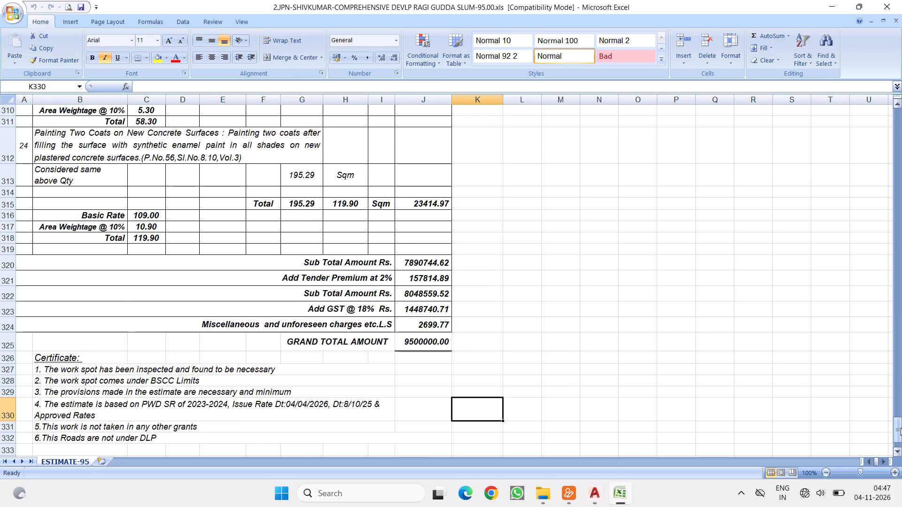
{"action": "left_click_drag", "start_coordinate": [901, 428], "coordinate": [901, 405]}
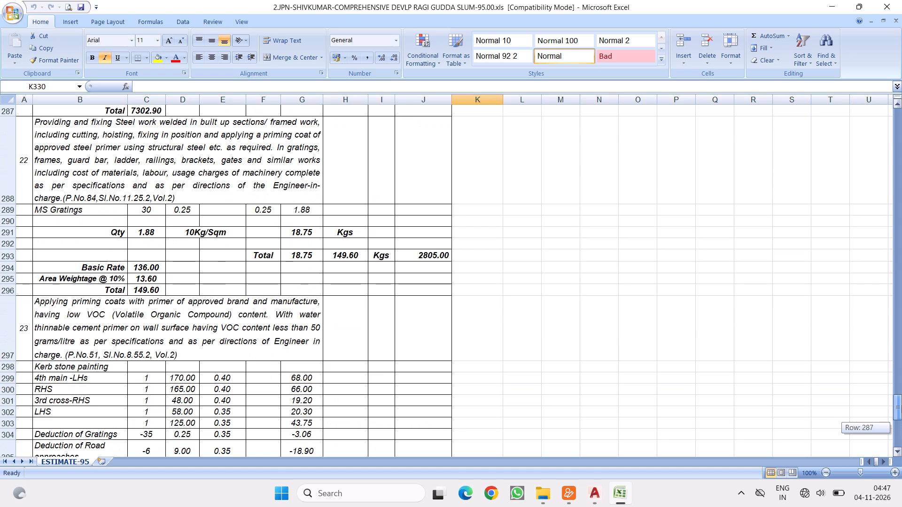
{"action": "left_click_drag", "start_coordinate": [901, 405], "coordinate": [901, 0]}
{"action": "left_click", "coordinate": [213, 211]}
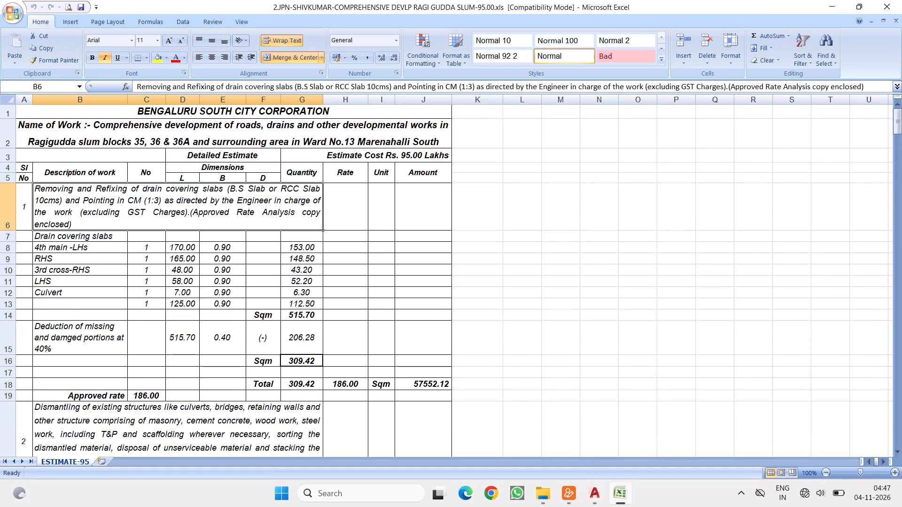
{"action": "left_click", "coordinate": [889, 5]}
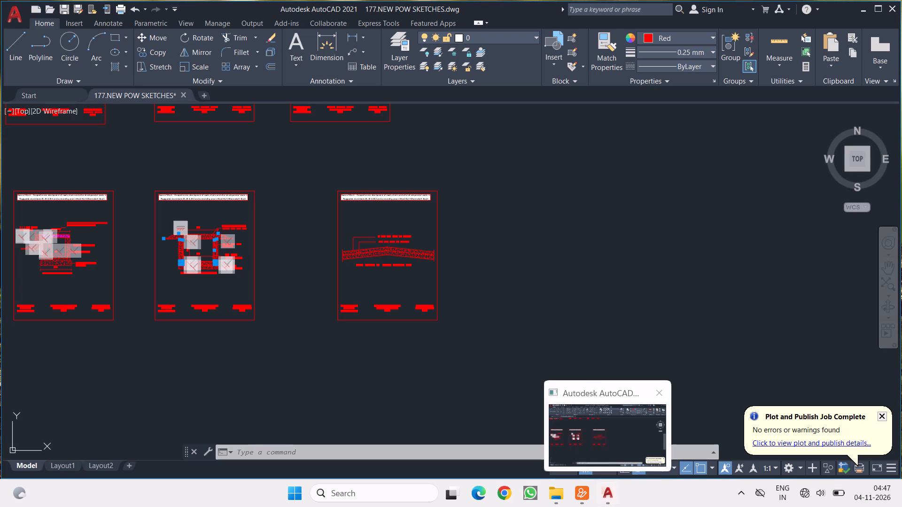
Switch to File Explorer and open the Ragi Gudda slum 500.00 estimate workbook from the JPN-SC ST TSP GRANTS 2026-27 folder.
{"action": "left_click", "coordinate": [523, 243]}
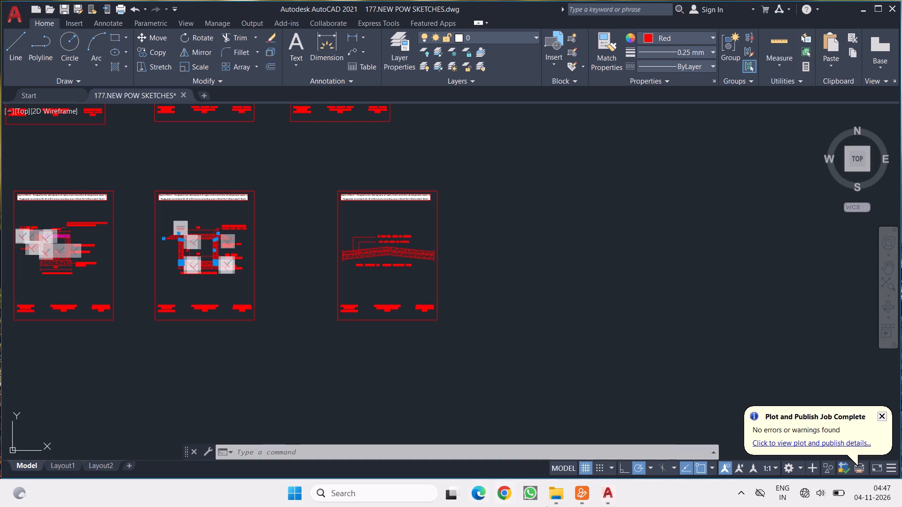
{"action": "left_click", "coordinate": [552, 492]}
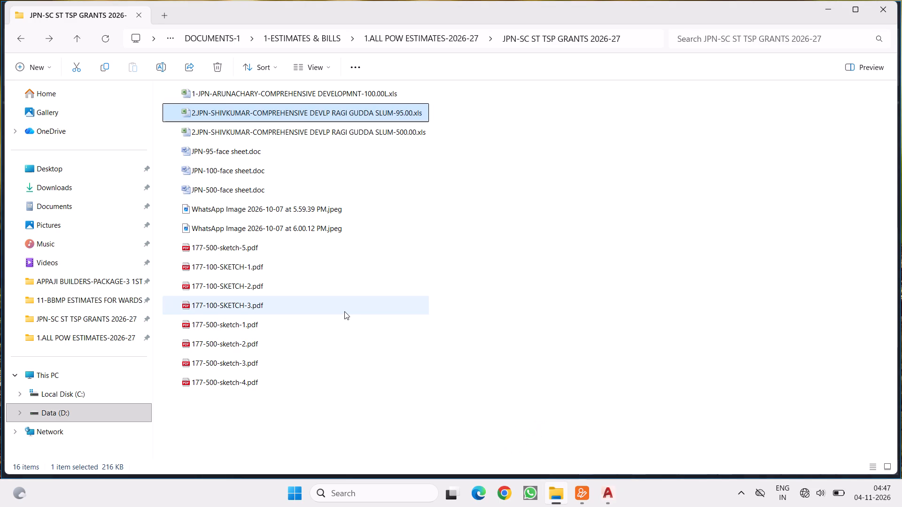
{"action": "left_click", "coordinate": [505, 185]}
{"action": "left_click", "coordinate": [272, 131]}
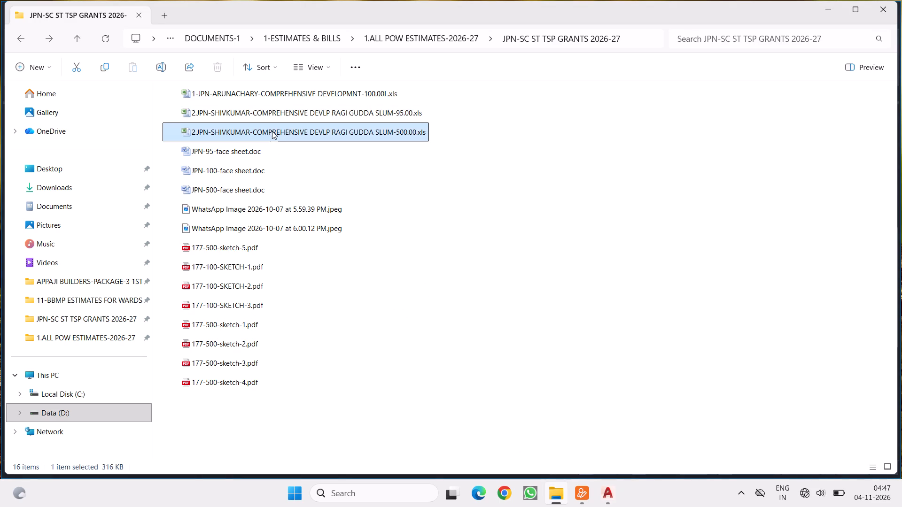
{"action": "right_click", "coordinate": [272, 131]}
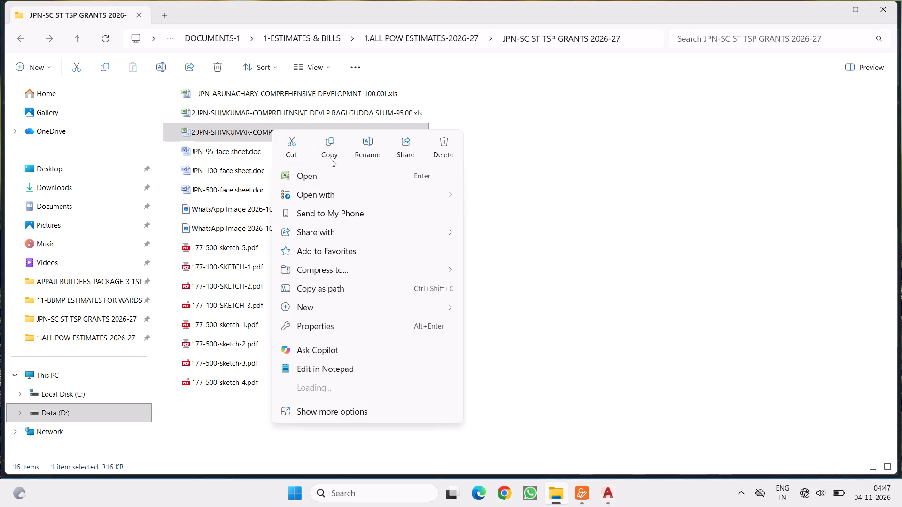
{"action": "left_click", "coordinate": [562, 120]}
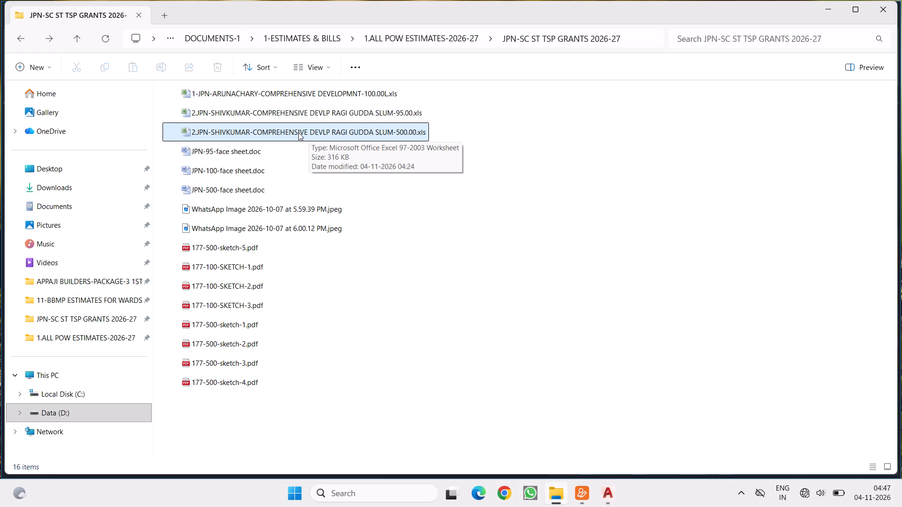
{"action": "double_click", "coordinate": [298, 132]}
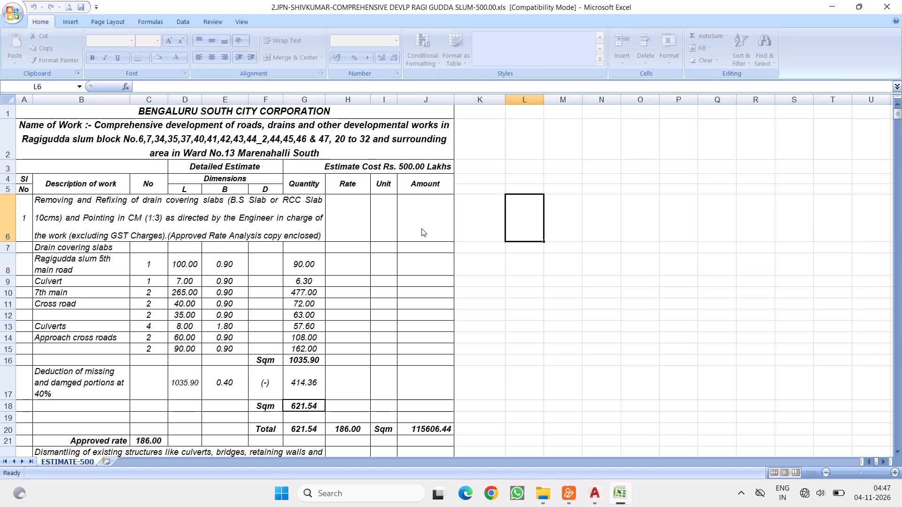
Look through the 500.00 lakh estimate's work items down to its grand total and certificate, and close the workbook.
{"action": "left_click", "coordinate": [253, 204]}
{"action": "scroll", "coordinate": [466, 262], "scroll_direction": "down", "scroll_amount": 6}
{"action": "scroll", "coordinate": [323, 302], "scroll_direction": "down", "scroll_amount": 9}
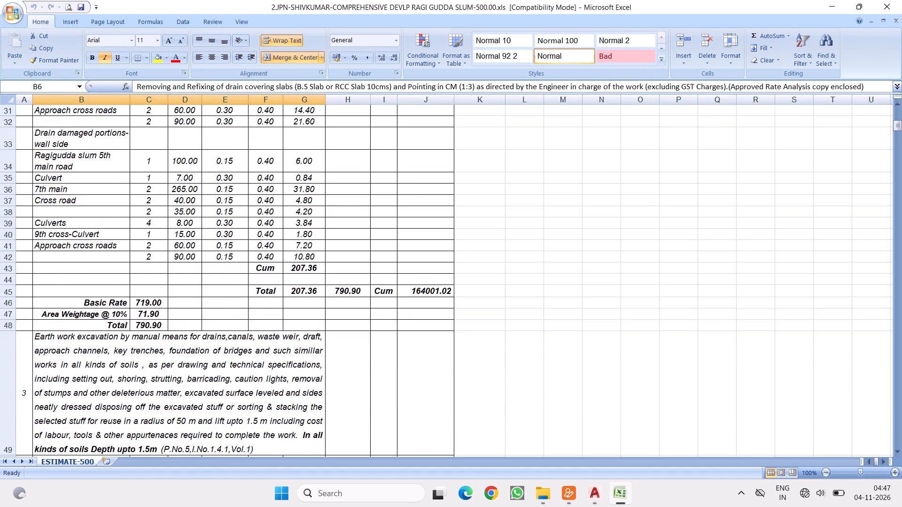
{"action": "scroll", "coordinate": [295, 311], "scroll_direction": "down", "scroll_amount": 3}
{"action": "scroll", "coordinate": [335, 282], "scroll_direction": "down", "scroll_amount": 16}
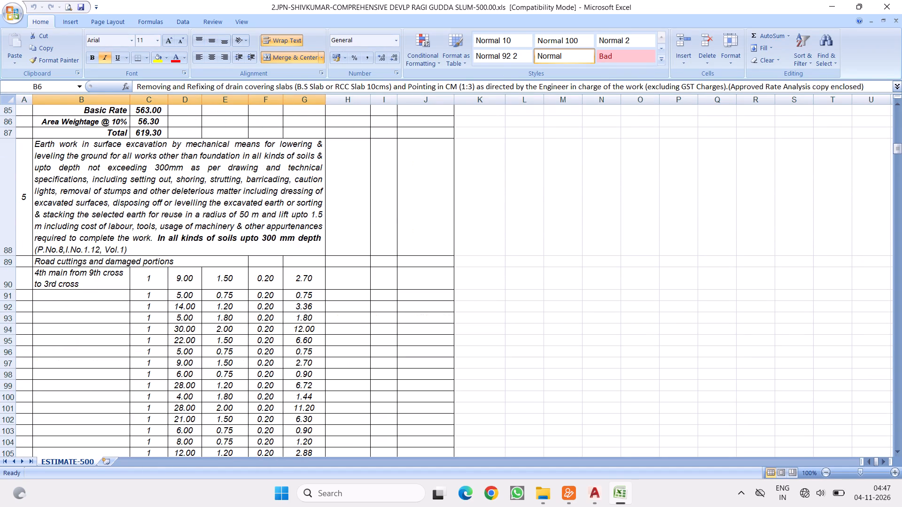
{"action": "scroll", "coordinate": [341, 277], "scroll_direction": "down", "scroll_amount": 7}
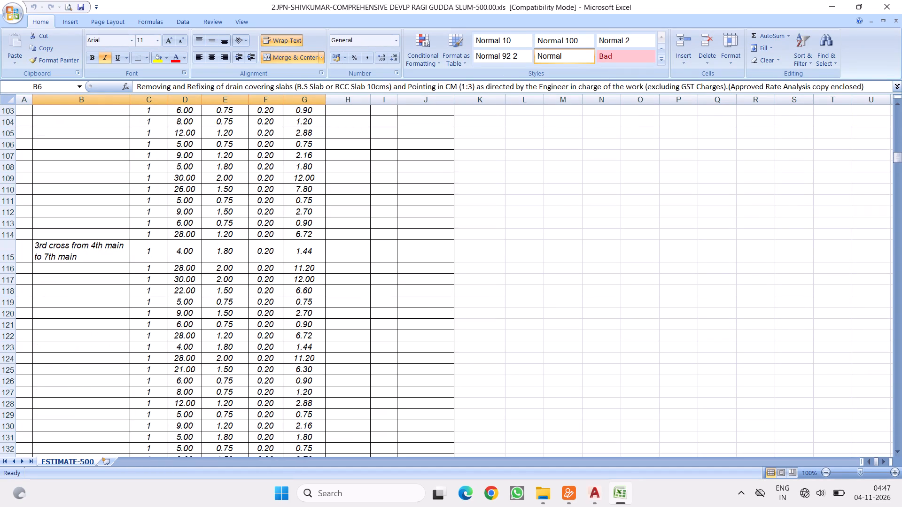
{"action": "left_click_drag", "start_coordinate": [897, 157], "coordinate": [901, 392]}
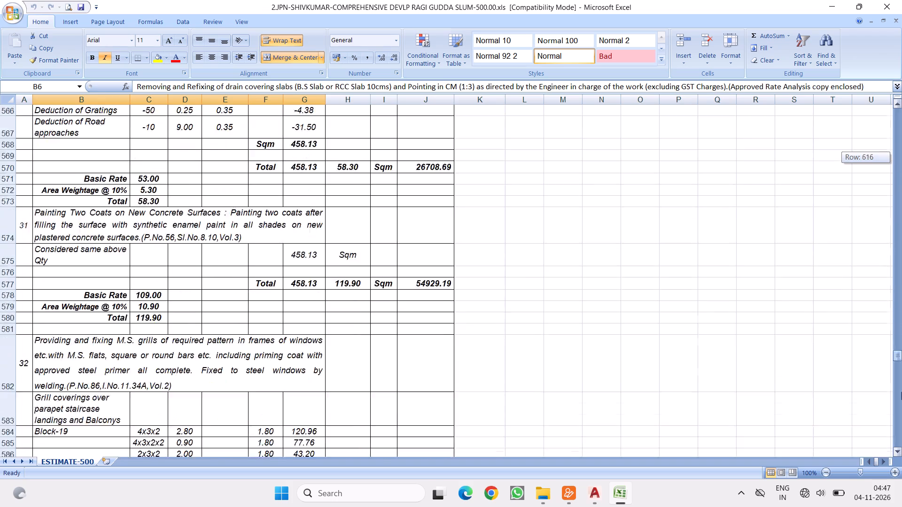
{"action": "left_click_drag", "start_coordinate": [901, 392], "coordinate": [896, 499]}
{"action": "scroll", "coordinate": [394, 278], "scroll_direction": "up", "scroll_amount": 3}
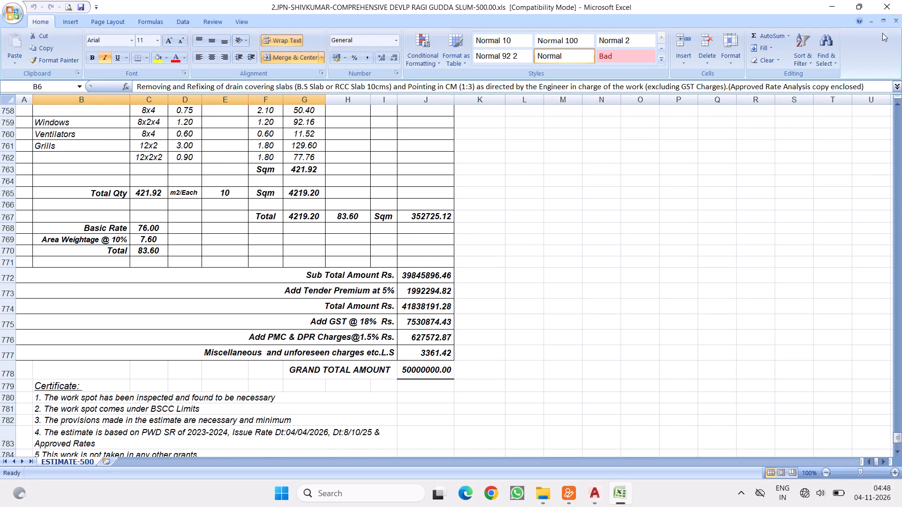
{"action": "left_click", "coordinate": [779, 144]}
{"action": "left_click", "coordinate": [896, 20]}
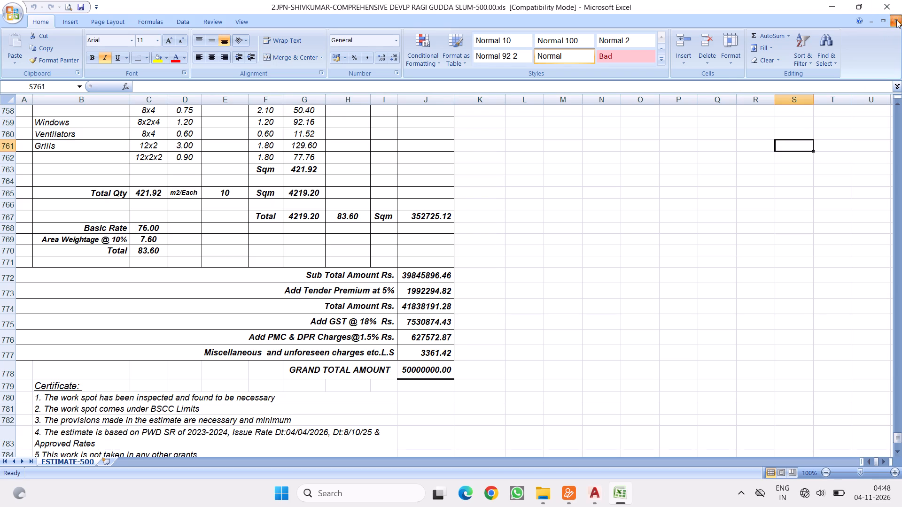
{"action": "left_click", "coordinate": [887, 7]}
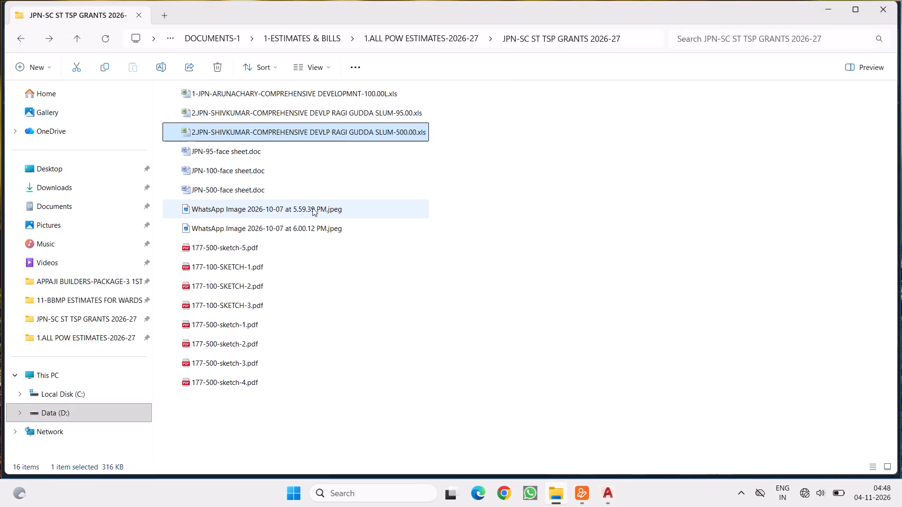
Duplicate the Ragi Gudda slum 500.00 estimate workbook within the same folder.
{"action": "right_click", "coordinate": [367, 133]}
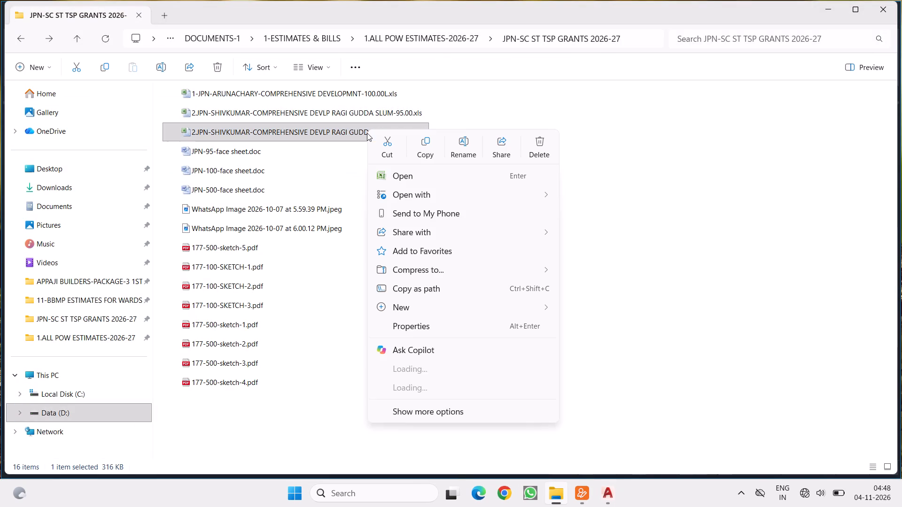
{"action": "left_click", "coordinate": [425, 146]}
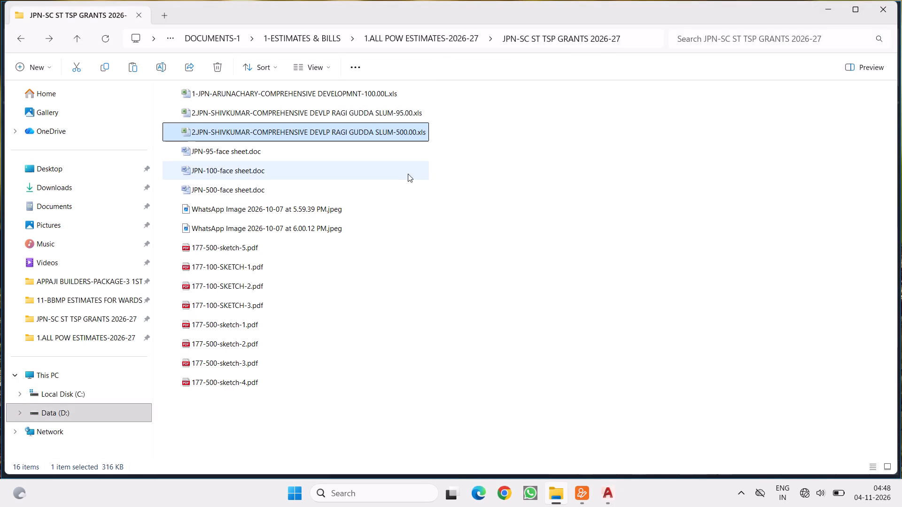
{"action": "right_click", "coordinate": [403, 170]}
{"action": "left_click", "coordinate": [421, 188]}
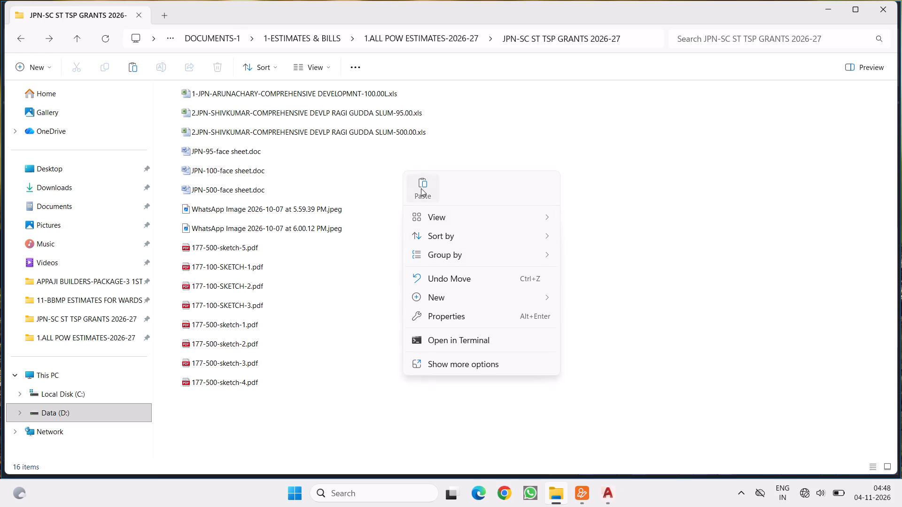
Rename the duplicated 500.00 estimate workbook, replacing the " - Copy" ending with "-REVISED".
{"action": "right_click", "coordinate": [389, 134]}
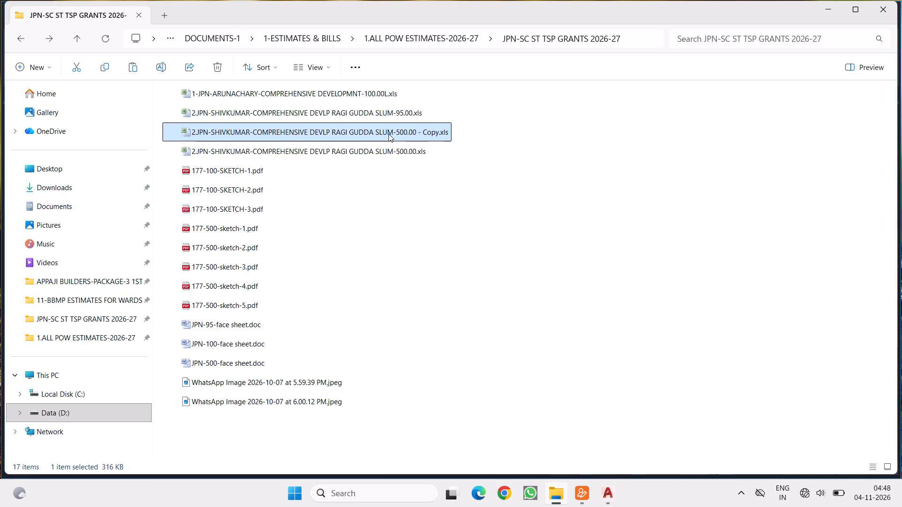
{"action": "left_click", "coordinate": [482, 148]}
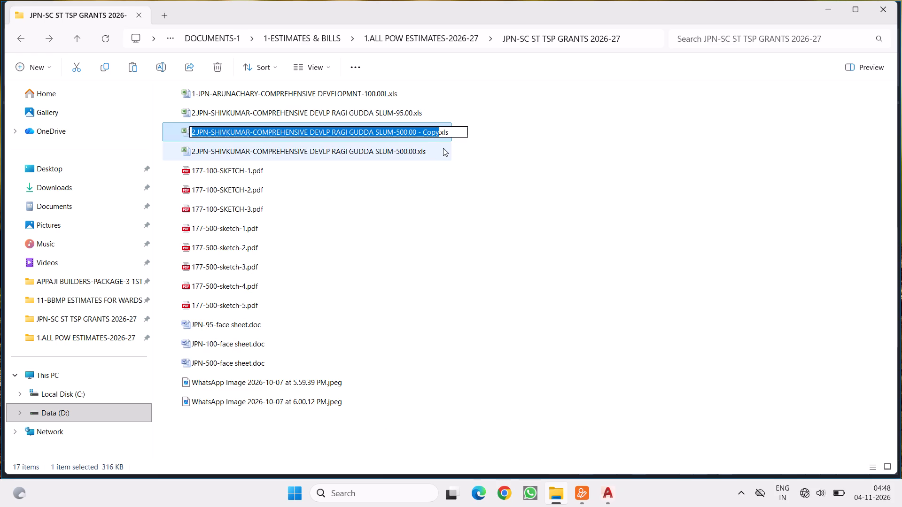
{"action": "left_click", "coordinate": [432, 131]}
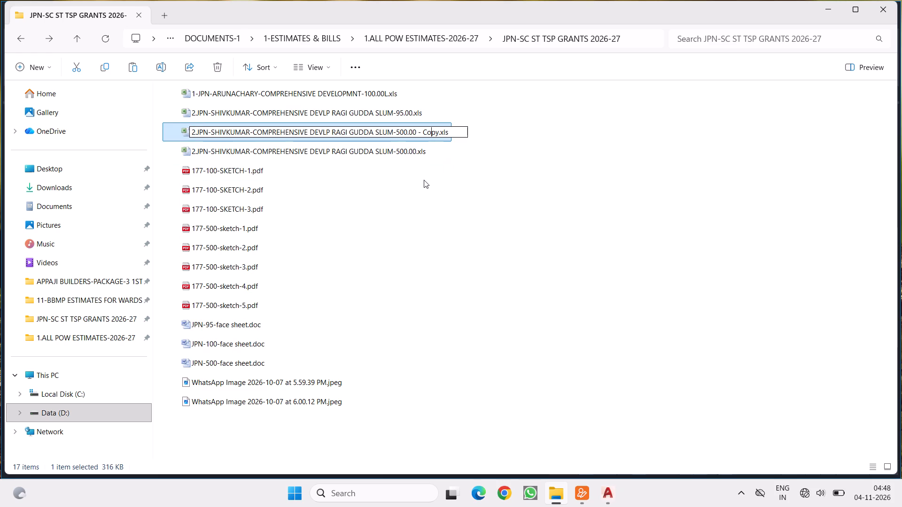
{"action": "key", "text": "Right"}
{"action": "key", "text": "Right"}
{"action": "key", "text": "BackSpace"}
{"action": "key", "text": "BackSpace"}
{"action": "key", "text": "BackSpace"}
{"action": "key", "text": "BackSpace"}
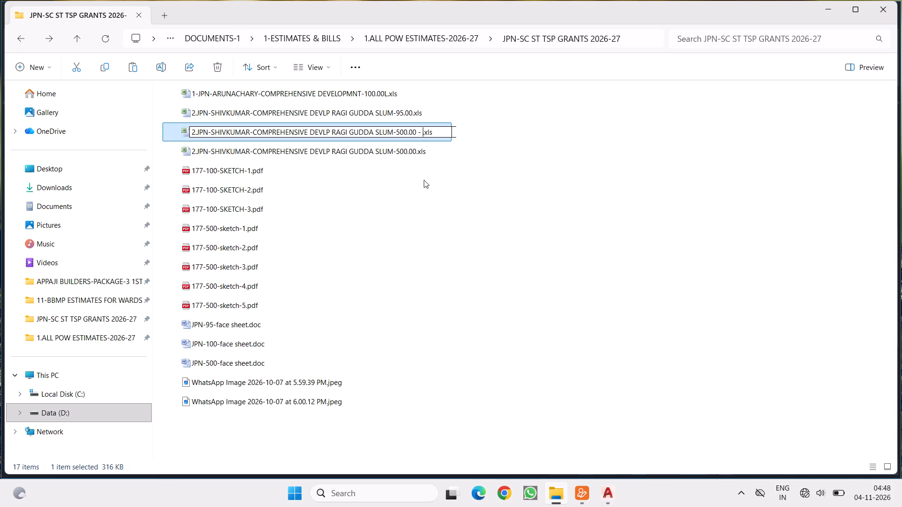
{"action": "key", "text": "BackSpace"}
{"action": "key", "text": "BackSpace"}
{"action": "key", "text": "BackSpace"}
{"action": "type", "text": "-REVISED"}
{"action": "left_click", "coordinate": [498, 222]}
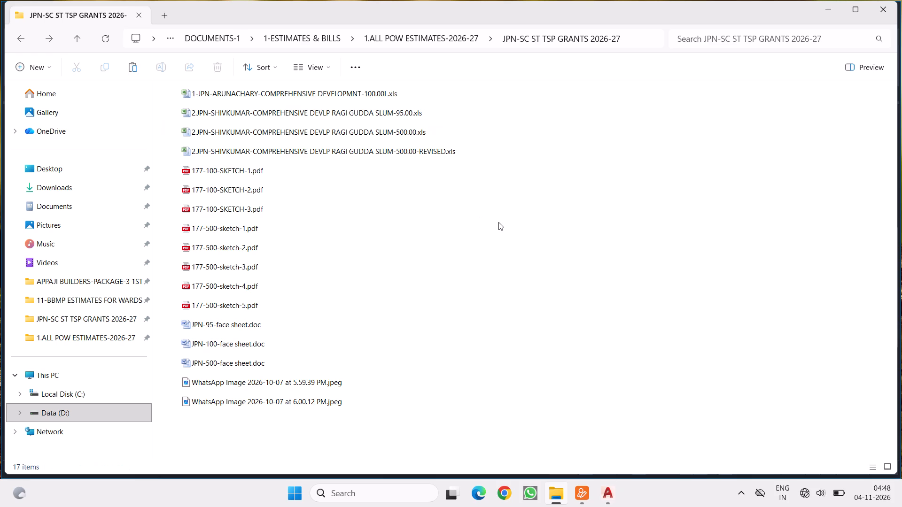
Open the Ragi Gudda slum 500.00-REVISED estimate workbook.
{"action": "double_click", "coordinate": [322, 148]}
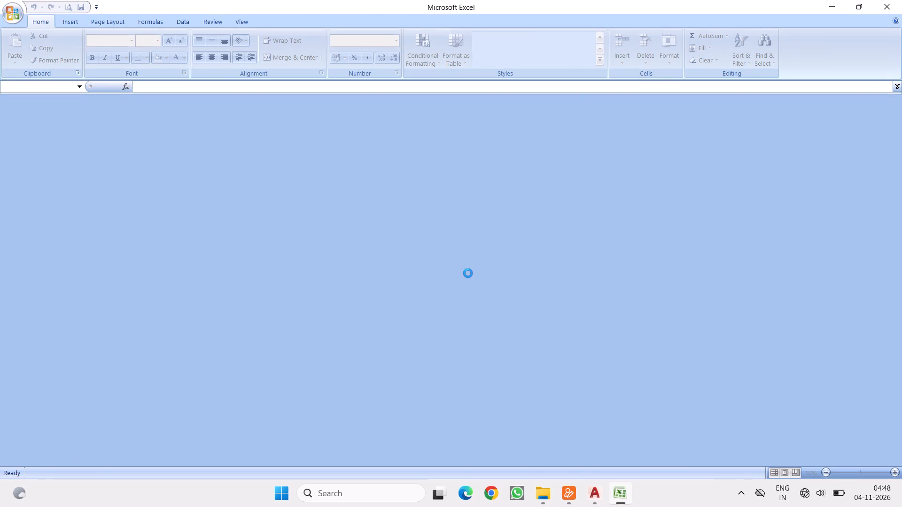
{"action": "left_click", "coordinate": [263, 227]}
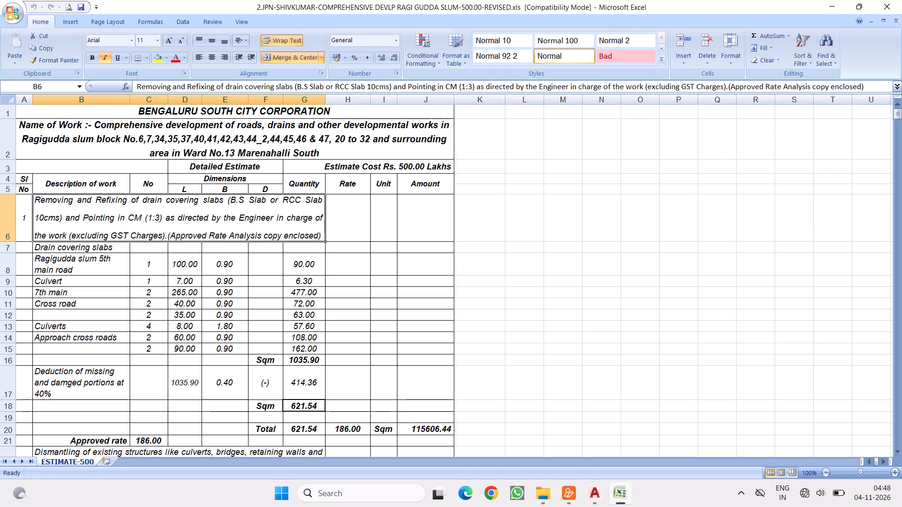
Set the total quantity of item 28, thermoplastic road marking, to 0 in cell G543.
{"action": "scroll", "coordinate": [327, 271], "scroll_direction": "down", "scroll_amount": 5}
{"action": "scroll", "coordinate": [389, 261], "scroll_direction": "down", "scroll_amount": 7}
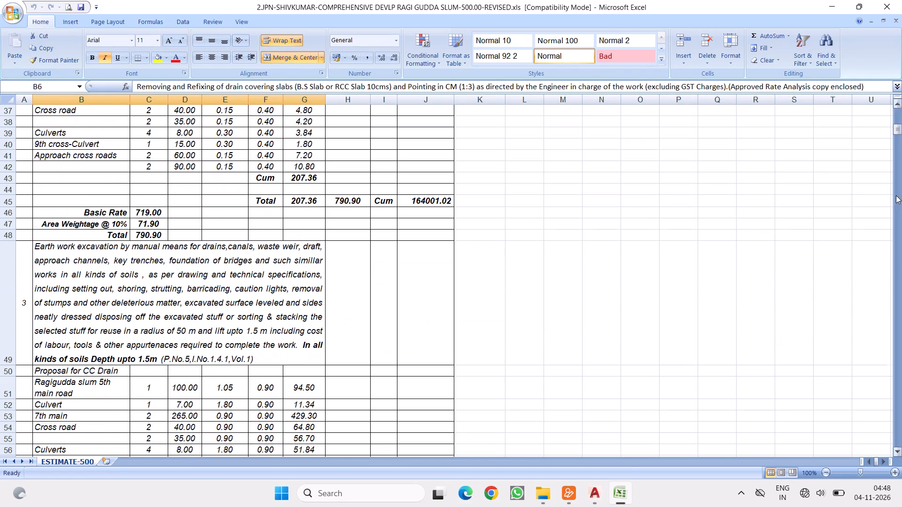
{"action": "scroll", "coordinate": [896, 123], "scroll_direction": "down", "scroll_amount": 1}
{"action": "left_click_drag", "start_coordinate": [897, 131], "coordinate": [901, 351]}
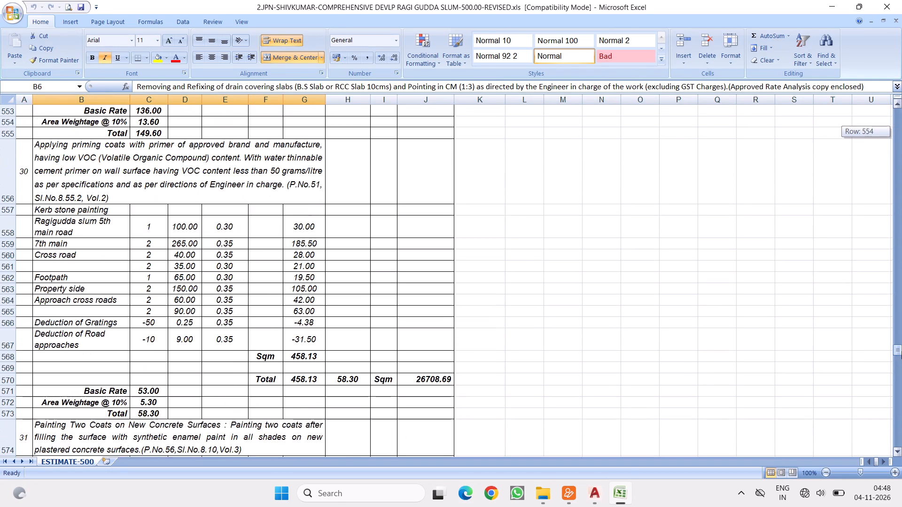
{"action": "left_click_drag", "start_coordinate": [901, 351], "coordinate": [901, 438]}
{"action": "scroll", "coordinate": [315, 253], "scroll_direction": "up", "scroll_amount": 5}
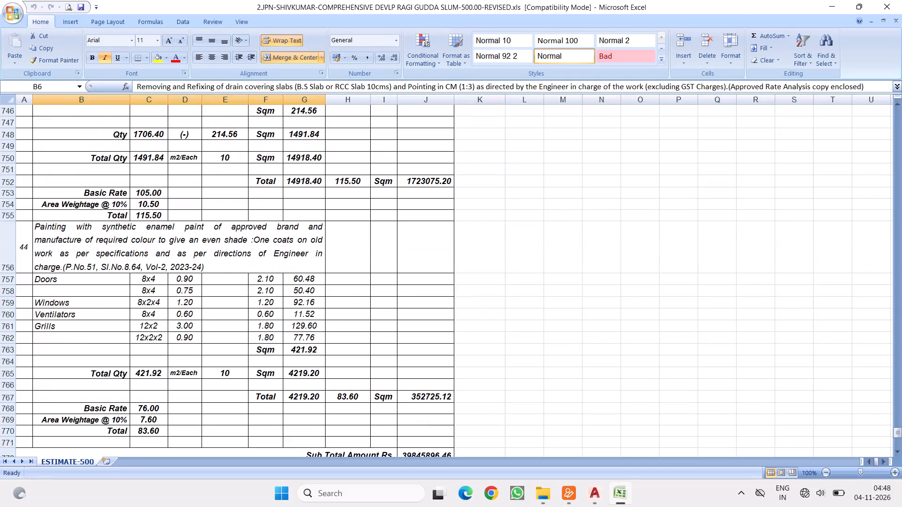
{"action": "scroll", "coordinate": [323, 238], "scroll_direction": "up", "scroll_amount": 20}
{"action": "scroll", "coordinate": [323, 238], "scroll_direction": "up", "scroll_amount": 9}
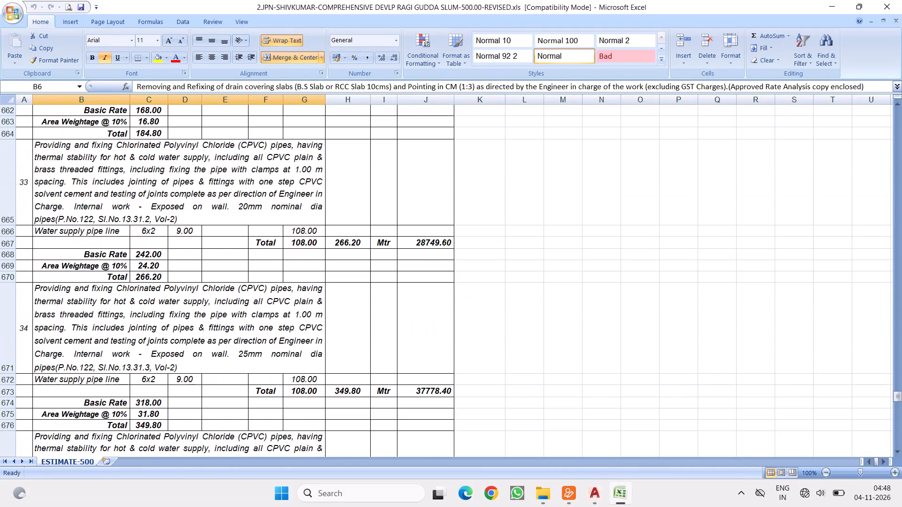
{"action": "scroll", "coordinate": [321, 237], "scroll_direction": "up", "scroll_amount": 12}
{"action": "scroll", "coordinate": [321, 237], "scroll_direction": "up", "scroll_amount": 20}
{"action": "scroll", "coordinate": [321, 237], "scroll_direction": "up", "scroll_amount": 4}
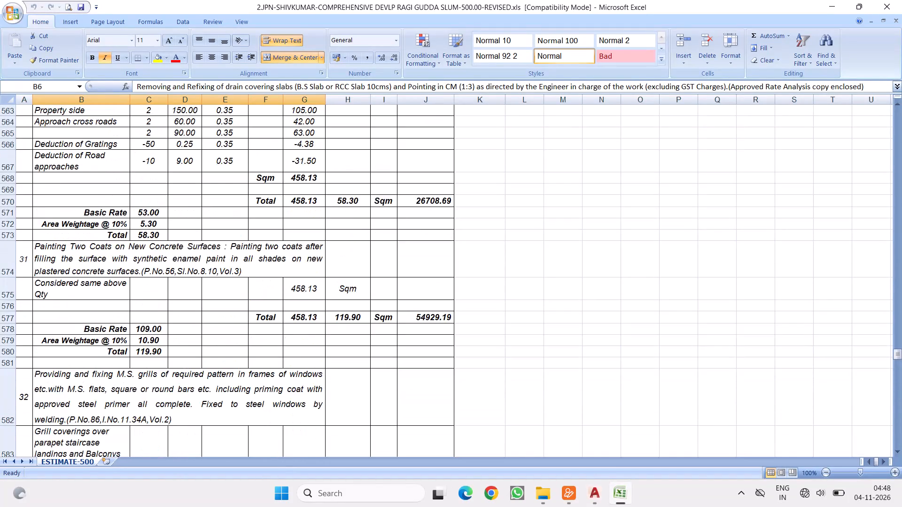
{"action": "scroll", "coordinate": [297, 231], "scroll_direction": "up", "scroll_amount": 6}
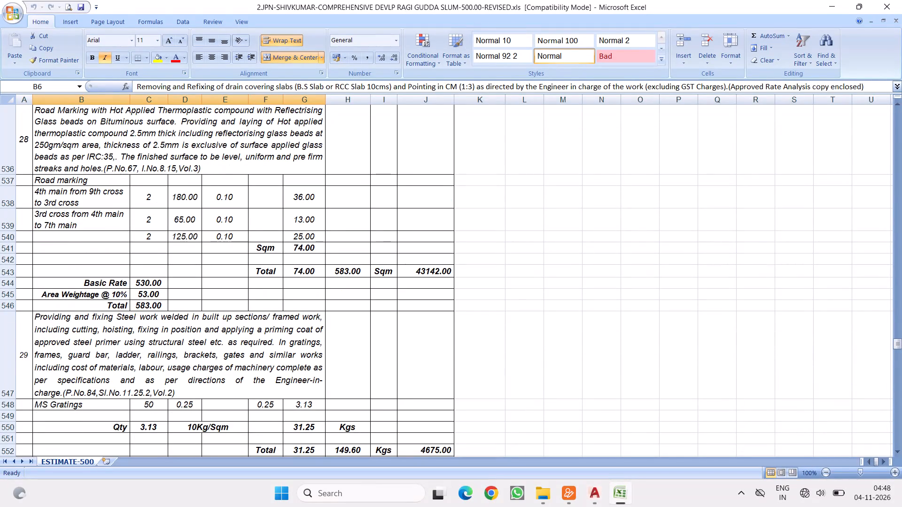
{"action": "left_click", "coordinate": [303, 275]}
{"action": "key", "text": "0"}
{"action": "left_click", "coordinate": [443, 277]}
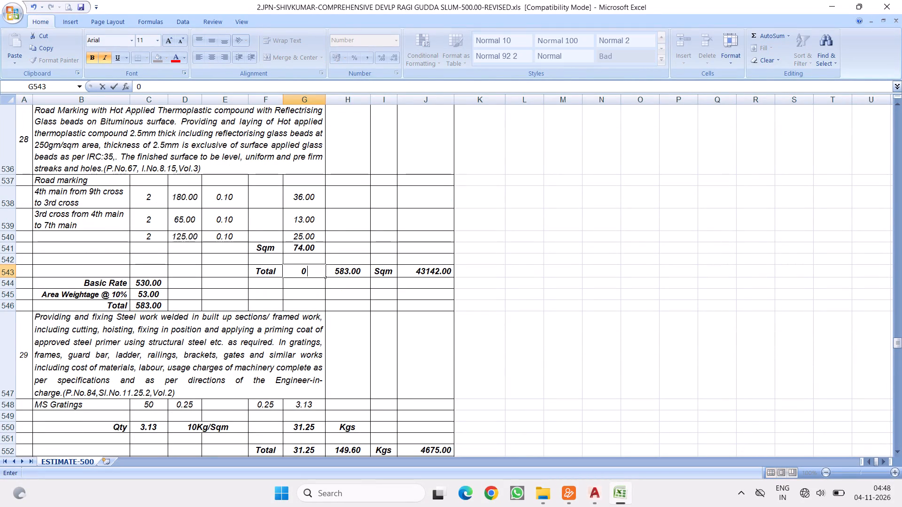
Set the total quantities of item 27, Bituminous Concrete, and item 26, RS1 tack coat, to 0 in G532 and G521.
{"action": "scroll", "coordinate": [275, 230], "scroll_direction": "up", "scroll_amount": 6}
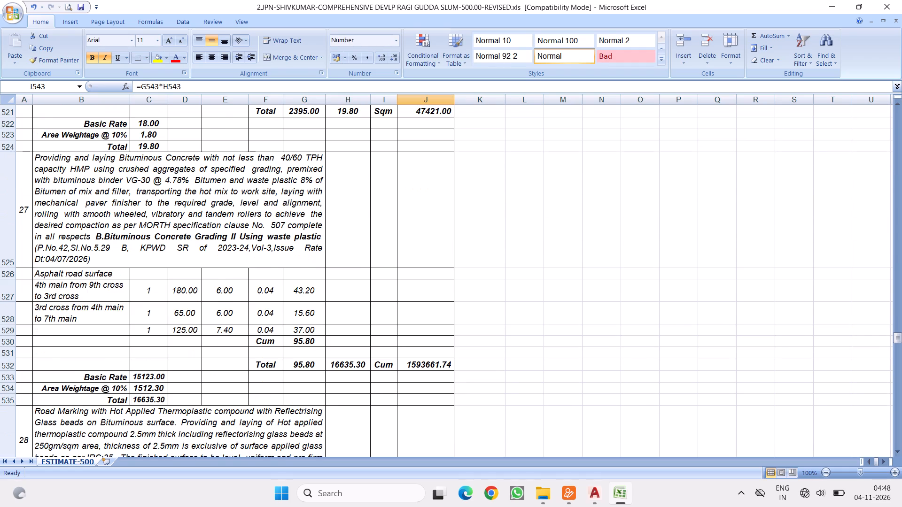
{"action": "left_click", "coordinate": [306, 398]}
{"action": "key", "text": "0"}
{"action": "left_click", "coordinate": [452, 354]}
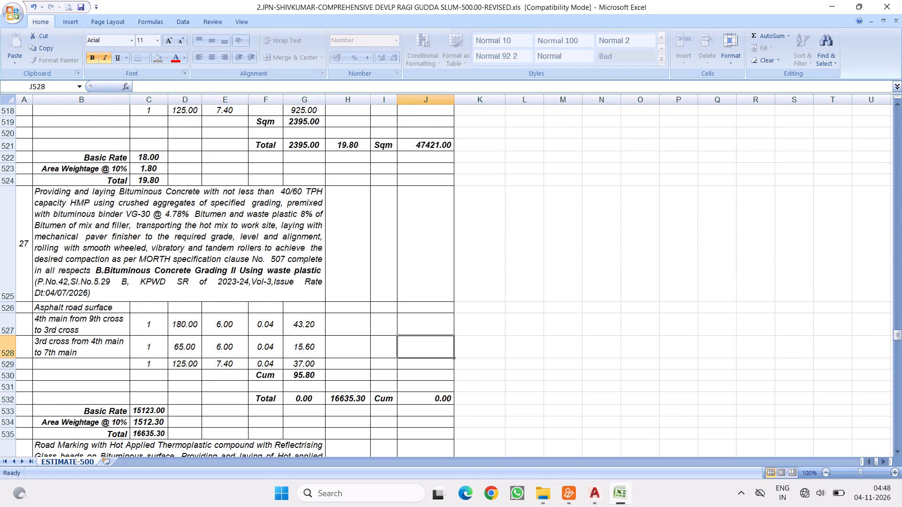
{"action": "scroll", "coordinate": [350, 285], "scroll_direction": "up", "scroll_amount": 3}
{"action": "left_click", "coordinate": [307, 325]}
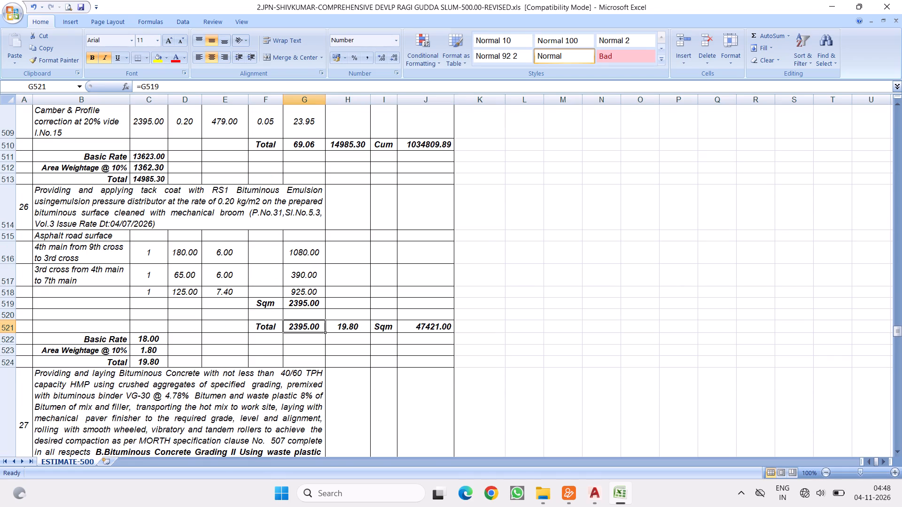
{"action": "key", "text": "0"}
{"action": "left_click", "coordinate": [448, 312]}
Set the total quantities of item 25, Dense Graded Bituminous Macadam, and item 24, SS1 primer coat, to 0 in G510 and G456.
{"action": "scroll", "coordinate": [384, 288], "scroll_direction": "up", "scroll_amount": 3}
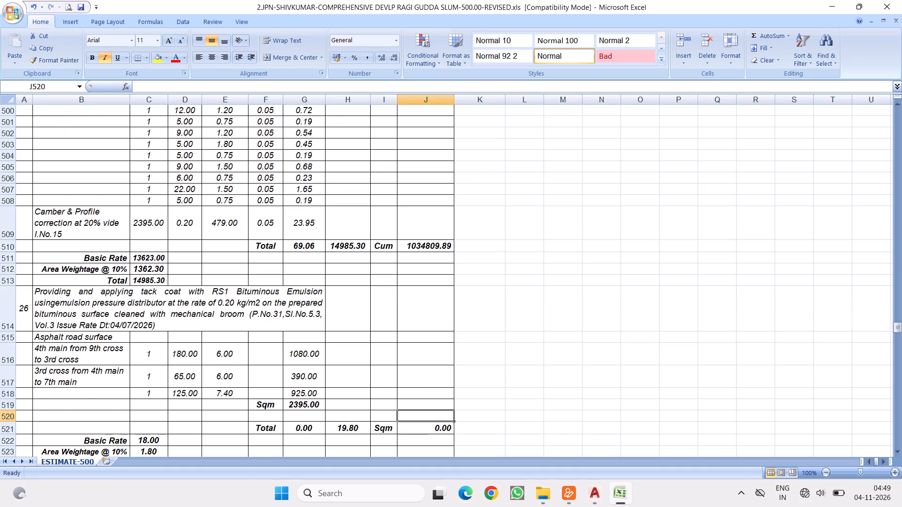
{"action": "left_click", "coordinate": [311, 247]}
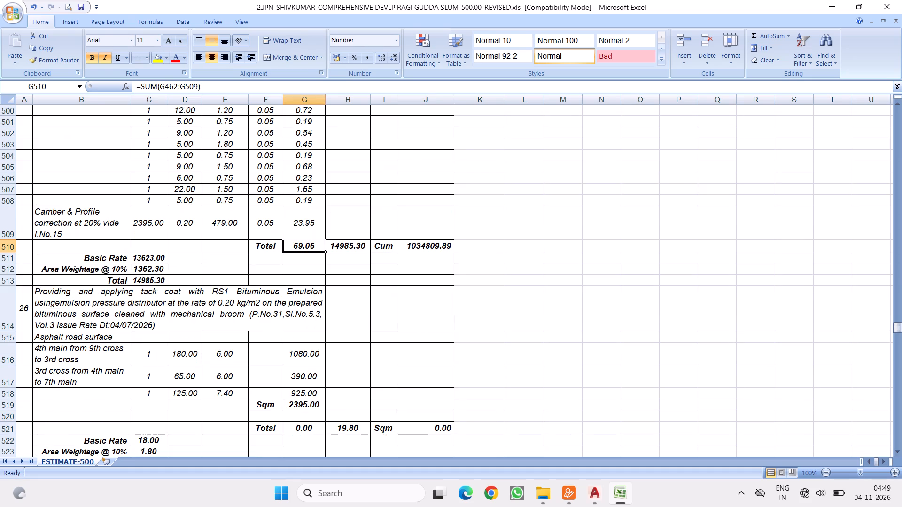
{"action": "key", "text": "0"}
{"action": "left_click", "coordinate": [448, 275]}
{"action": "scroll", "coordinate": [306, 248], "scroll_direction": "up", "scroll_amount": 12}
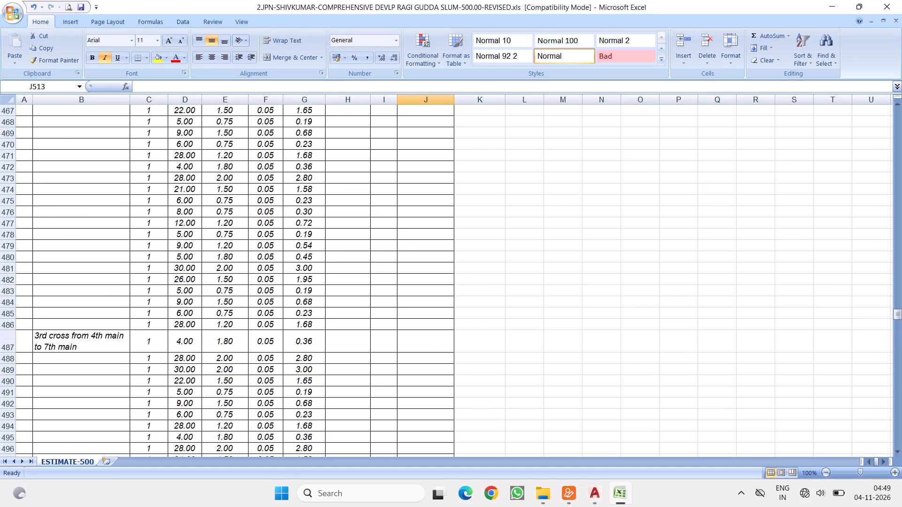
{"action": "scroll", "coordinate": [299, 255], "scroll_direction": "up", "scroll_amount": 10}
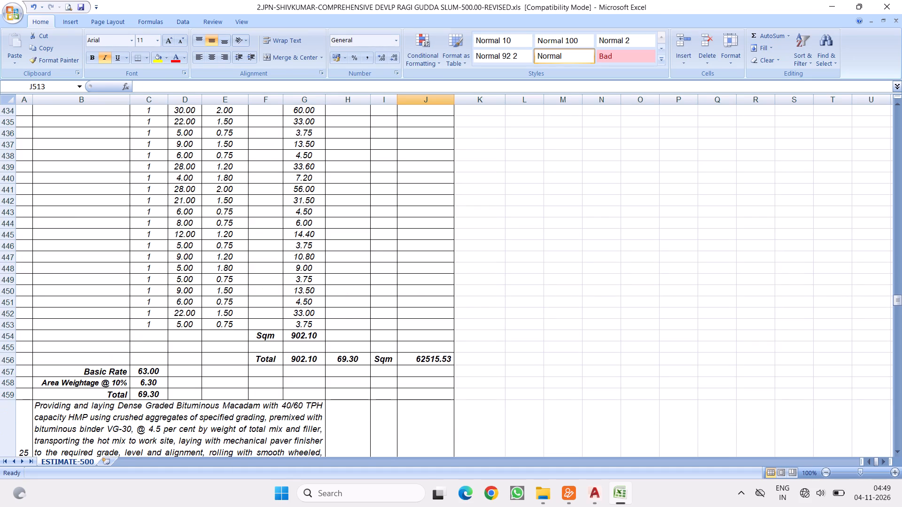
{"action": "left_click", "coordinate": [304, 360]}
{"action": "key", "text": "0"}
{"action": "left_click", "coordinate": [445, 315]}
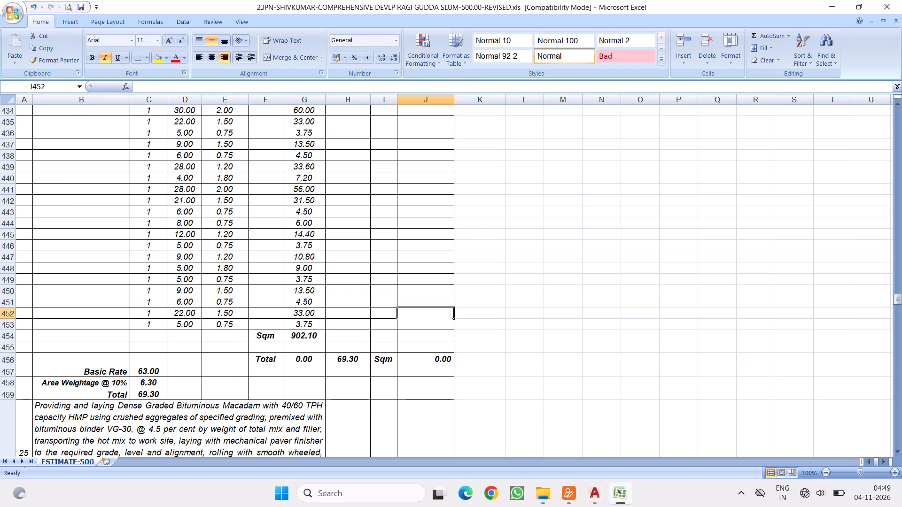
Set the total quantity of item 23, wet mix macadam, to 0 in cell G401.
{"action": "scroll", "coordinate": [272, 258], "scroll_direction": "up", "scroll_amount": 16}
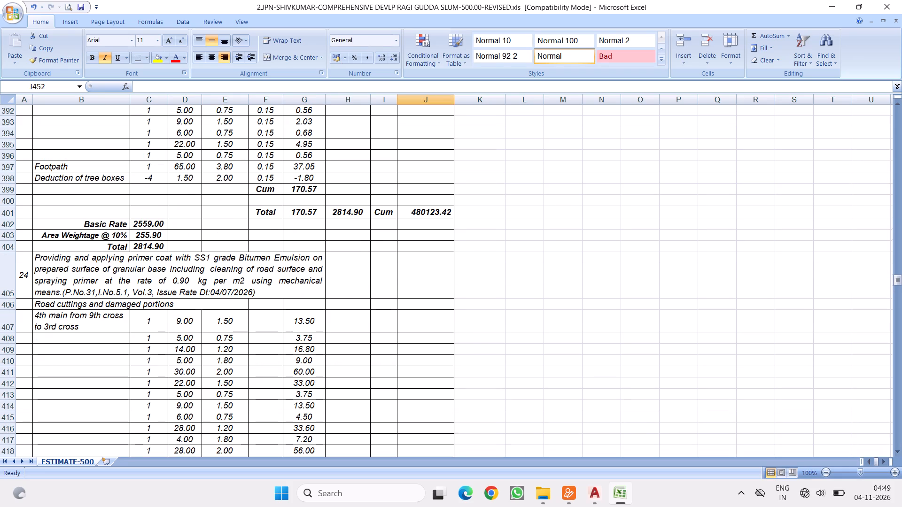
{"action": "left_click", "coordinate": [297, 248]}
{"action": "key", "text": "0"}
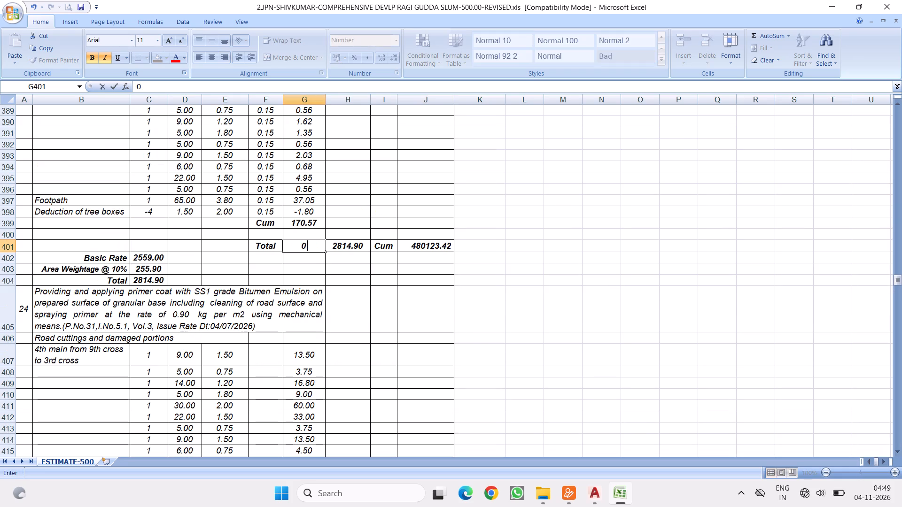
{"action": "left_click", "coordinate": [446, 256]}
Examine the measurements of item 23 and the cement concrete pavement items above it, including item 22's M30 pavement description.
{"action": "scroll", "coordinate": [298, 269], "scroll_direction": "up", "scroll_amount": 18}
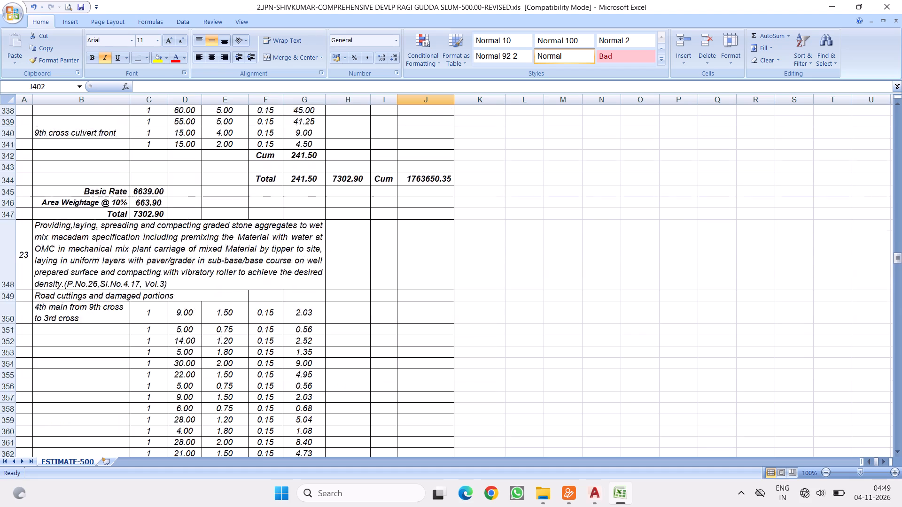
{"action": "scroll", "coordinate": [306, 263], "scroll_direction": "up", "scroll_amount": 1}
{"action": "scroll", "coordinate": [295, 281], "scroll_direction": "down", "scroll_amount": 1}
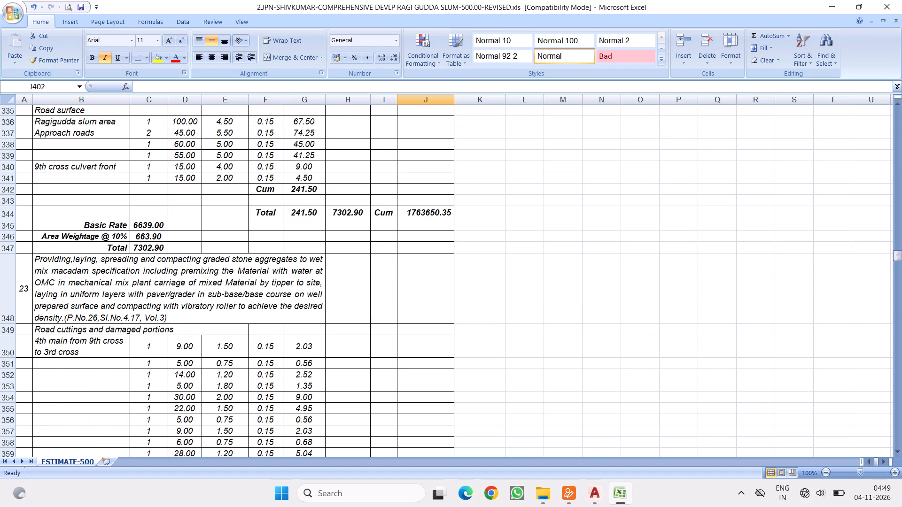
{"action": "scroll", "coordinate": [457, 266], "scroll_direction": "up", "scroll_amount": 4}
{"action": "left_click", "coordinate": [181, 292]}
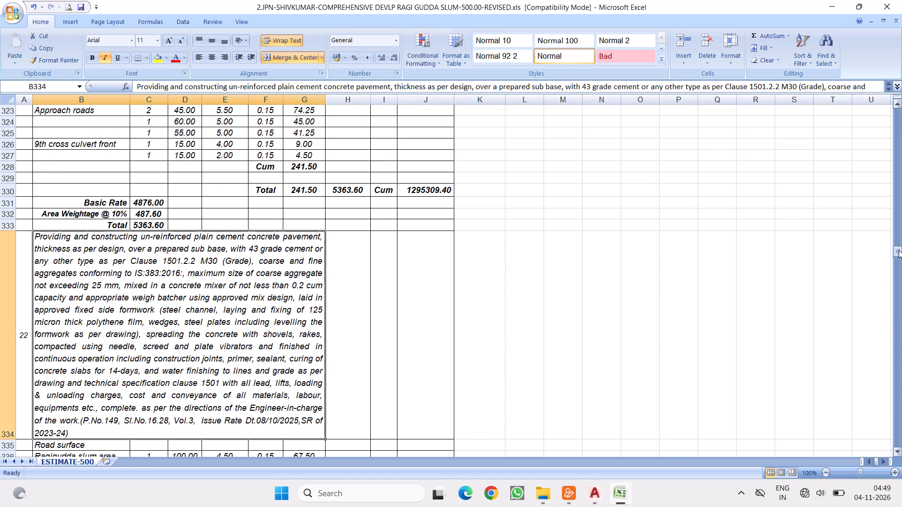
Re-sum item 5's Cum quantity in G140 from only the footpath, tree box deduction and 20% road cuttings rows (G137:G139).
{"action": "left_click_drag", "start_coordinate": [899, 250], "coordinate": [901, 135]}
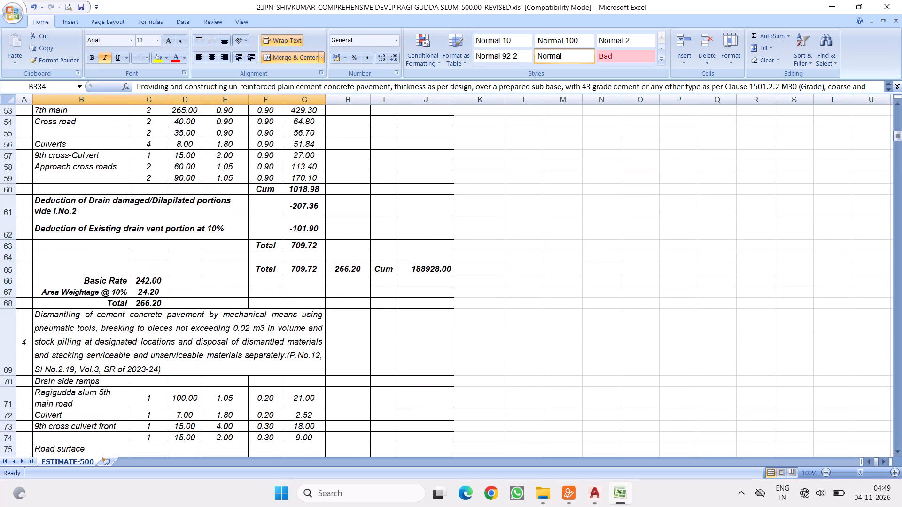
{"action": "scroll", "coordinate": [258, 241], "scroll_direction": "down", "scroll_amount": 14}
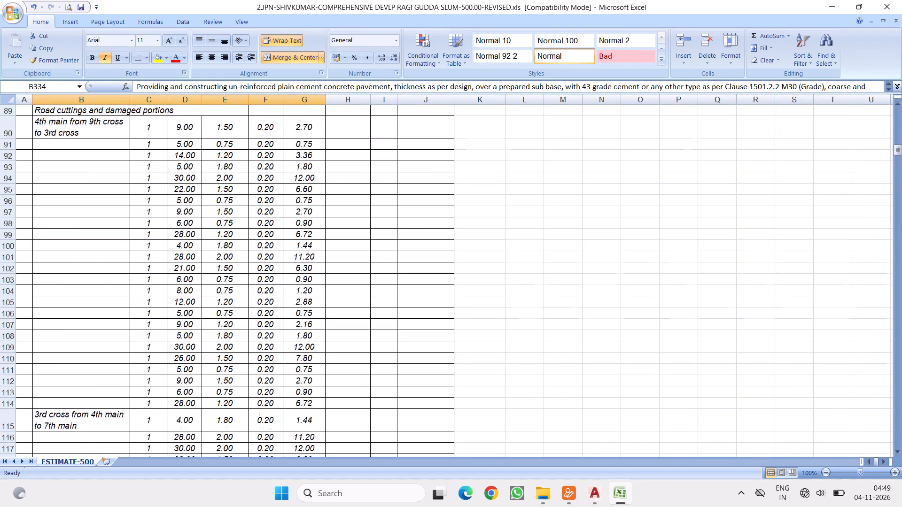
{"action": "scroll", "coordinate": [253, 275], "scroll_direction": "down", "scroll_amount": 10}
{"action": "scroll", "coordinate": [322, 256], "scroll_direction": "down", "scroll_amount": 3}
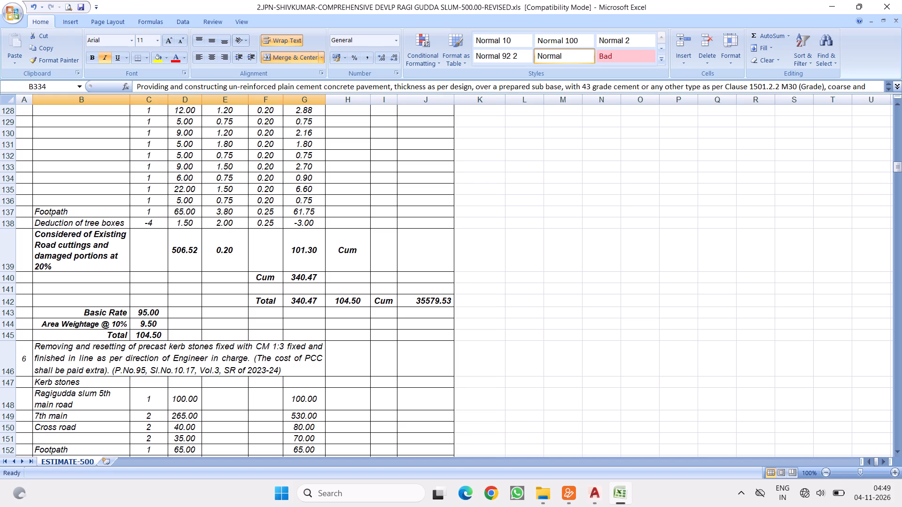
{"action": "left_click_drag", "start_coordinate": [301, 211], "coordinate": [303, 245]}
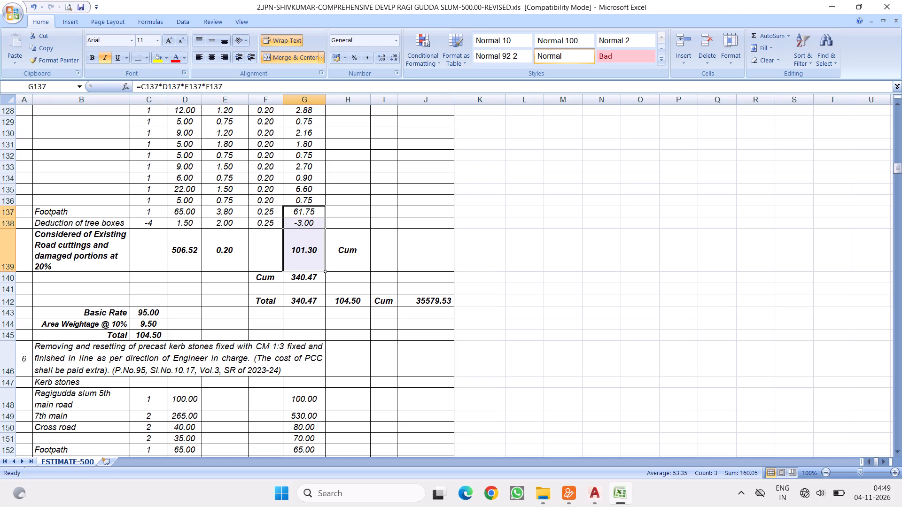
{"action": "left_click", "coordinate": [752, 35]}
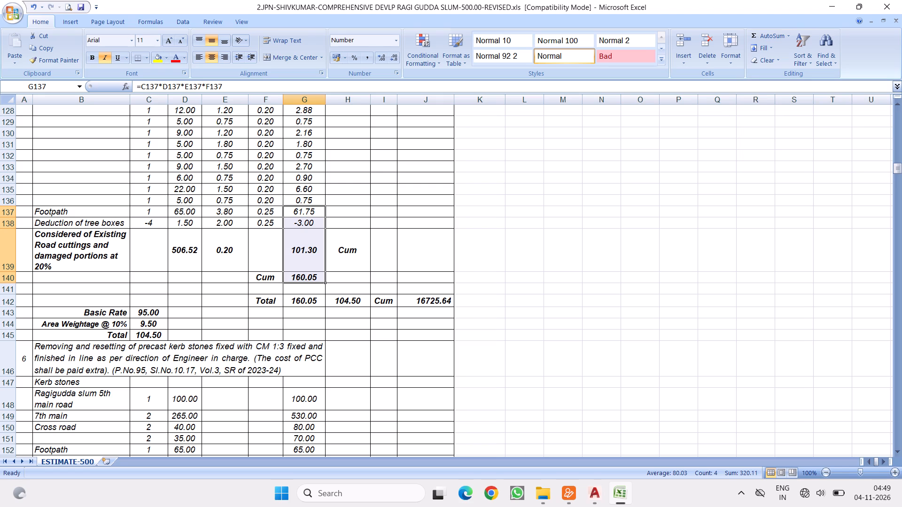
{"action": "left_click", "coordinate": [99, 249]}
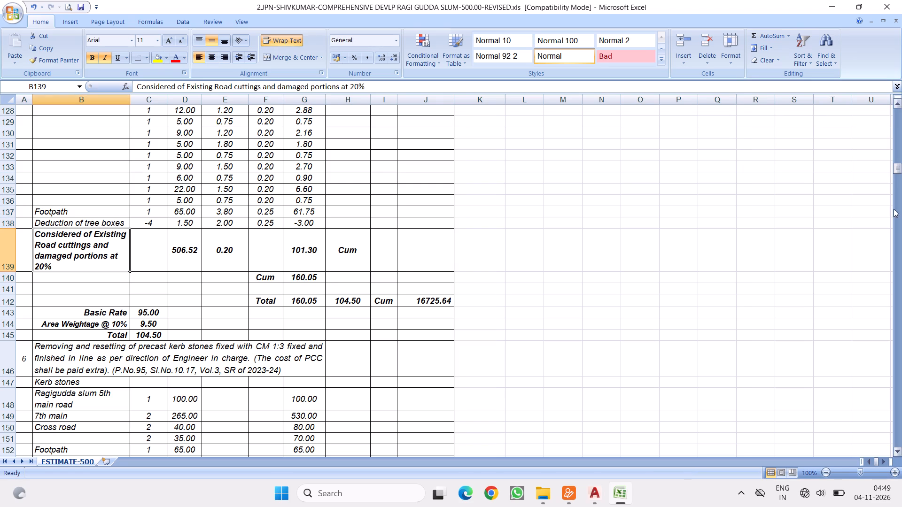
Enter the target amount 50000000 in cell J779, directly beneath the estimate's grand total.
{"action": "left_click_drag", "start_coordinate": [898, 171], "coordinate": [901, 506]}
{"action": "left_click", "coordinate": [414, 280]}
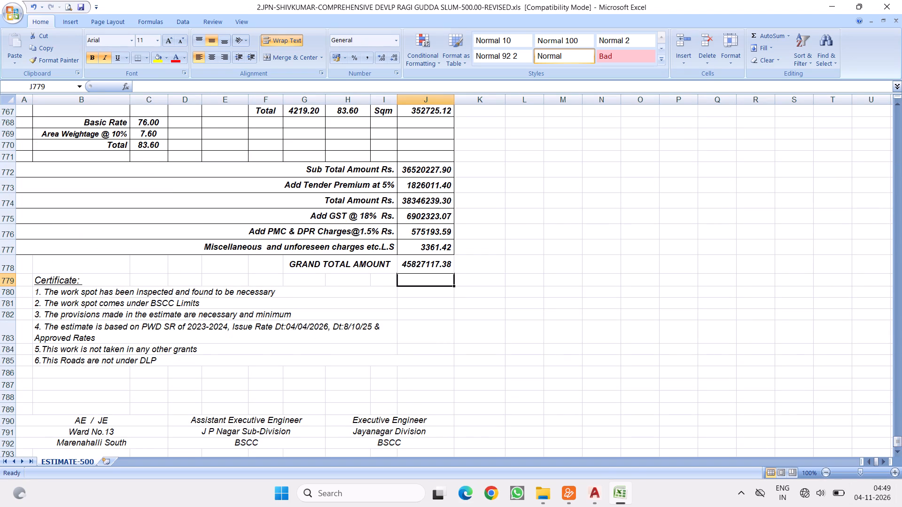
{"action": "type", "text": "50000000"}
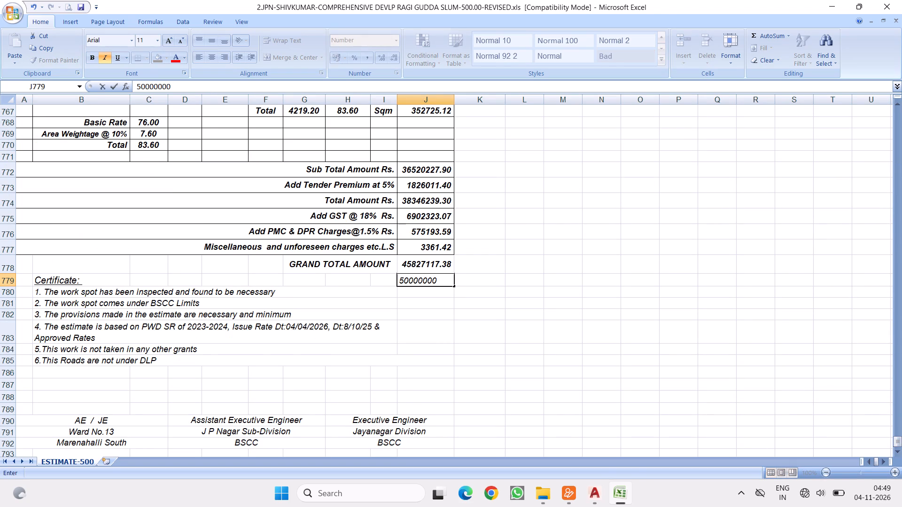
{"action": "left_click", "coordinate": [479, 301]}
Calculate the grand total's difference from the target amount in J780 with the formula =J778-J779.
{"action": "left_click", "coordinate": [432, 287]}
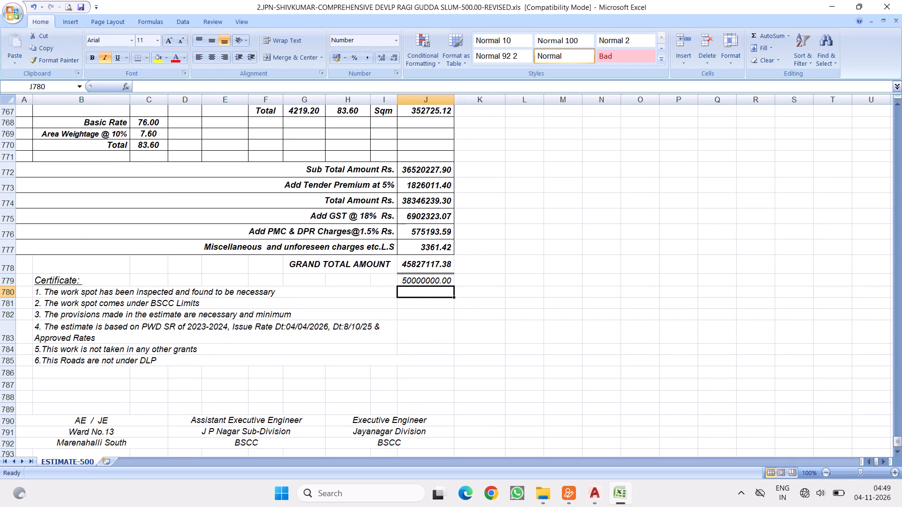
{"action": "key", "text": "equal"}
{"action": "left_click", "coordinate": [415, 265]}
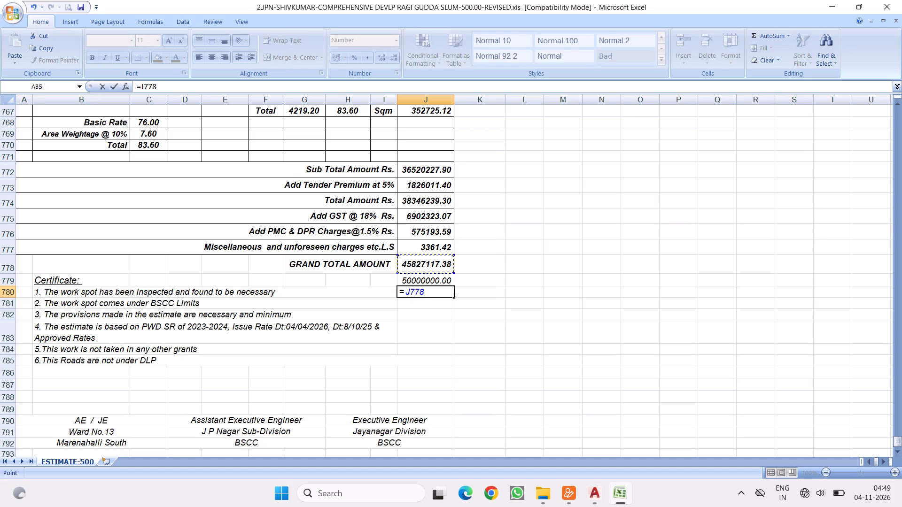
{"action": "key", "text": "minus"}
{"action": "left_click", "coordinate": [420, 278]}
{"action": "key", "text": "Return"}
{"action": "left_click", "coordinate": [532, 312]}
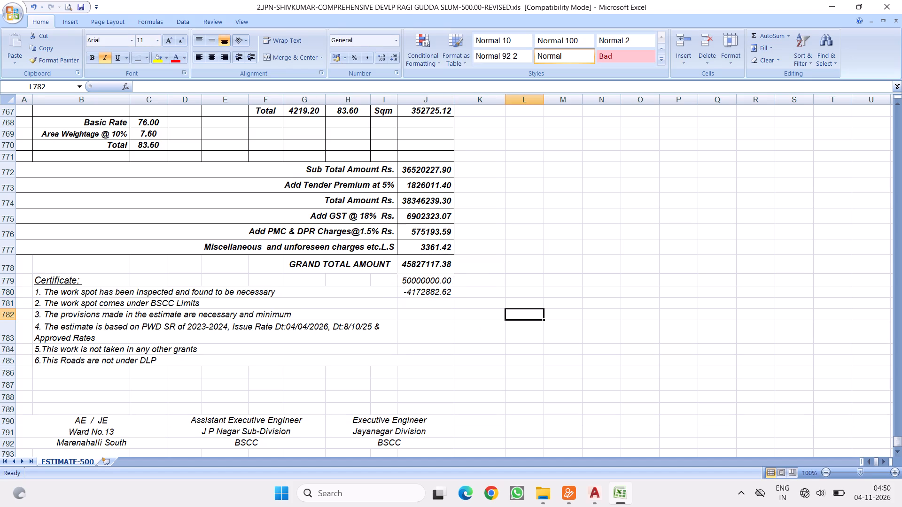
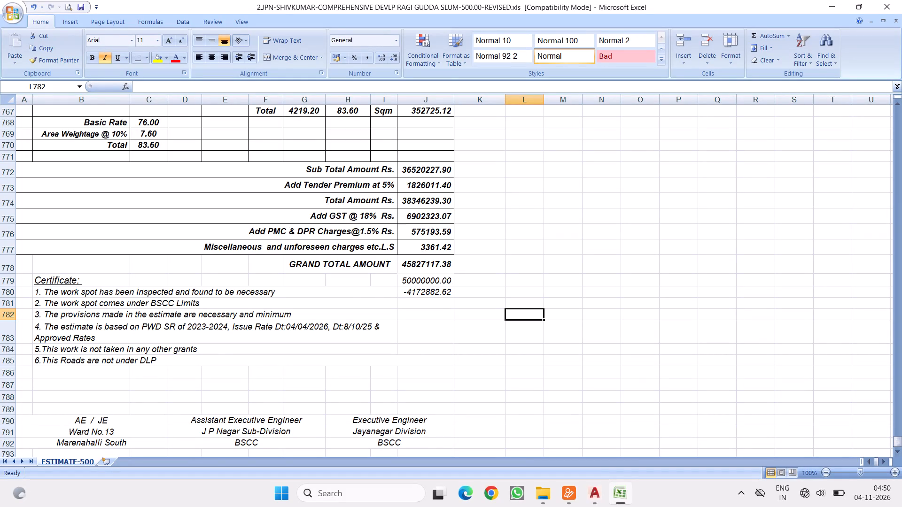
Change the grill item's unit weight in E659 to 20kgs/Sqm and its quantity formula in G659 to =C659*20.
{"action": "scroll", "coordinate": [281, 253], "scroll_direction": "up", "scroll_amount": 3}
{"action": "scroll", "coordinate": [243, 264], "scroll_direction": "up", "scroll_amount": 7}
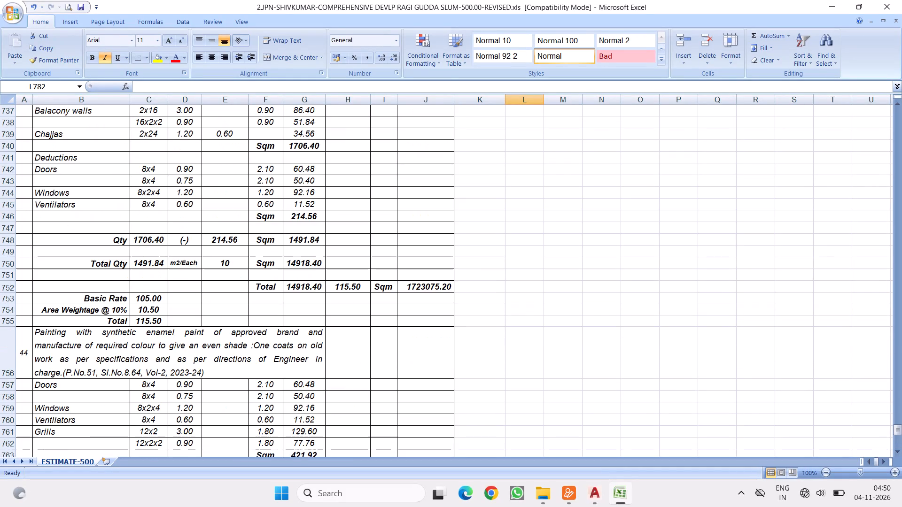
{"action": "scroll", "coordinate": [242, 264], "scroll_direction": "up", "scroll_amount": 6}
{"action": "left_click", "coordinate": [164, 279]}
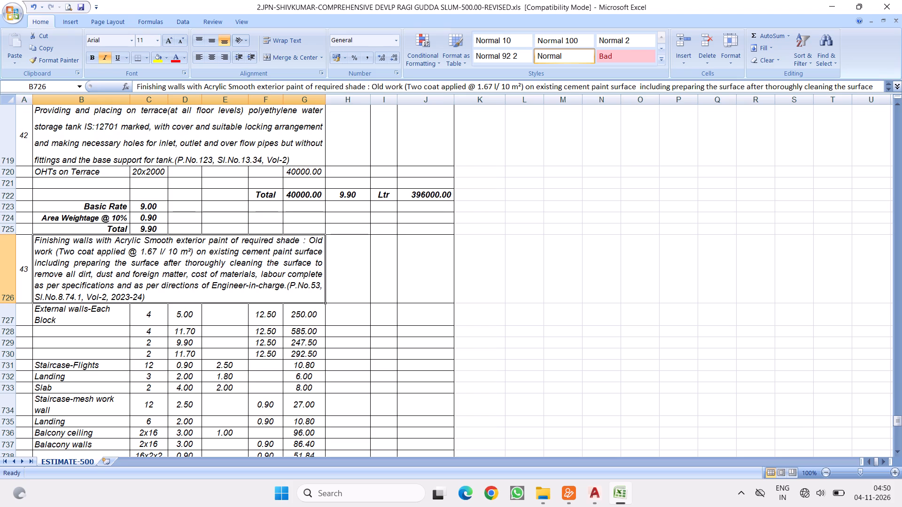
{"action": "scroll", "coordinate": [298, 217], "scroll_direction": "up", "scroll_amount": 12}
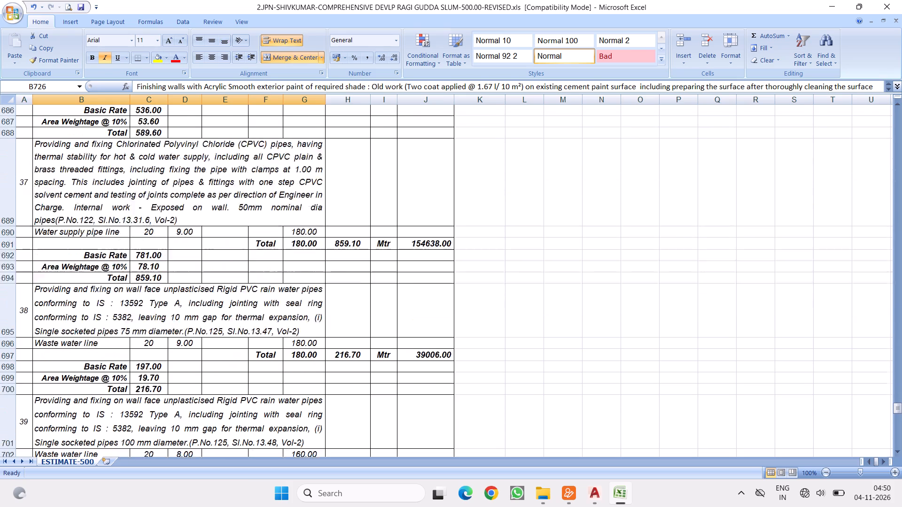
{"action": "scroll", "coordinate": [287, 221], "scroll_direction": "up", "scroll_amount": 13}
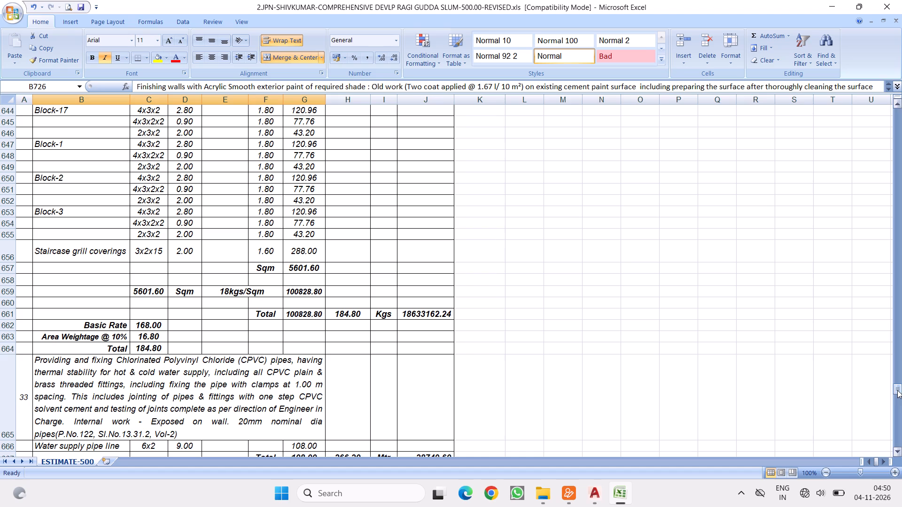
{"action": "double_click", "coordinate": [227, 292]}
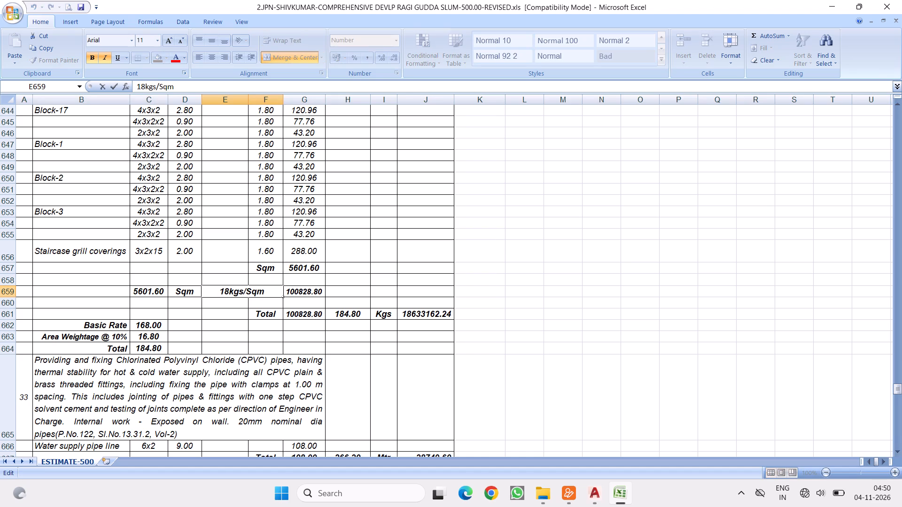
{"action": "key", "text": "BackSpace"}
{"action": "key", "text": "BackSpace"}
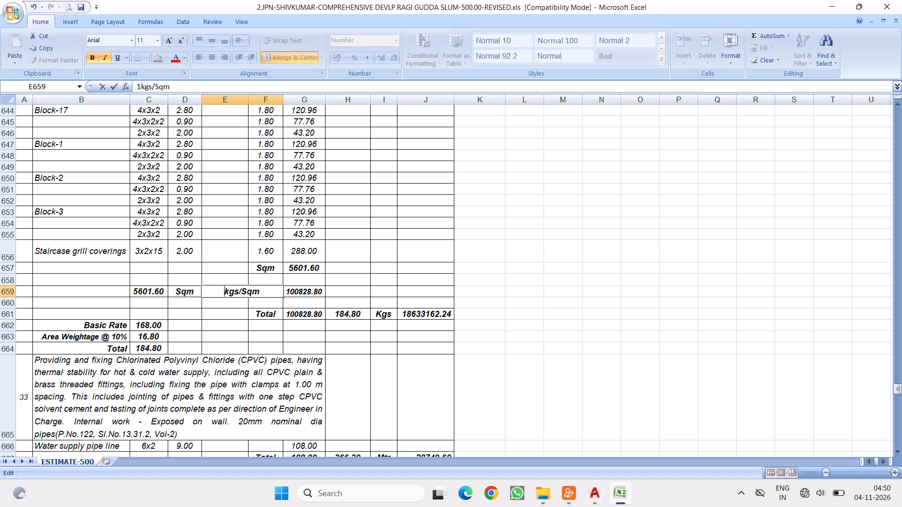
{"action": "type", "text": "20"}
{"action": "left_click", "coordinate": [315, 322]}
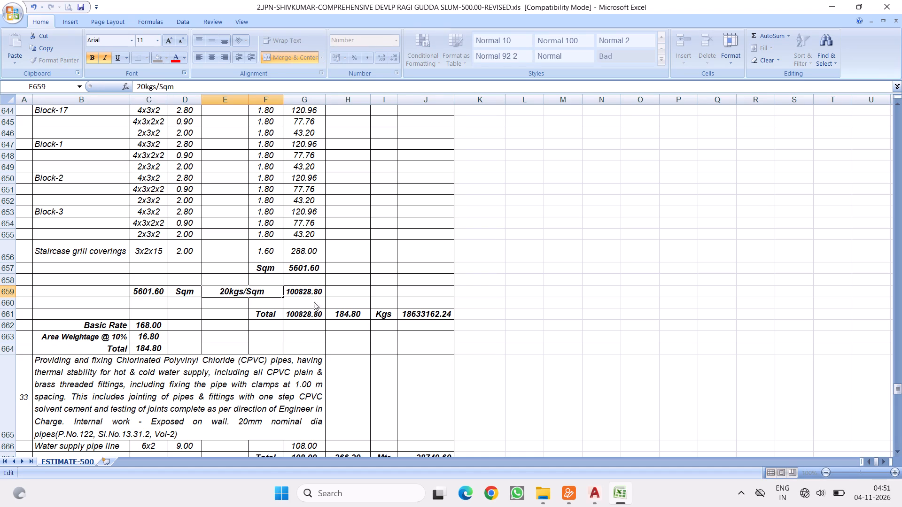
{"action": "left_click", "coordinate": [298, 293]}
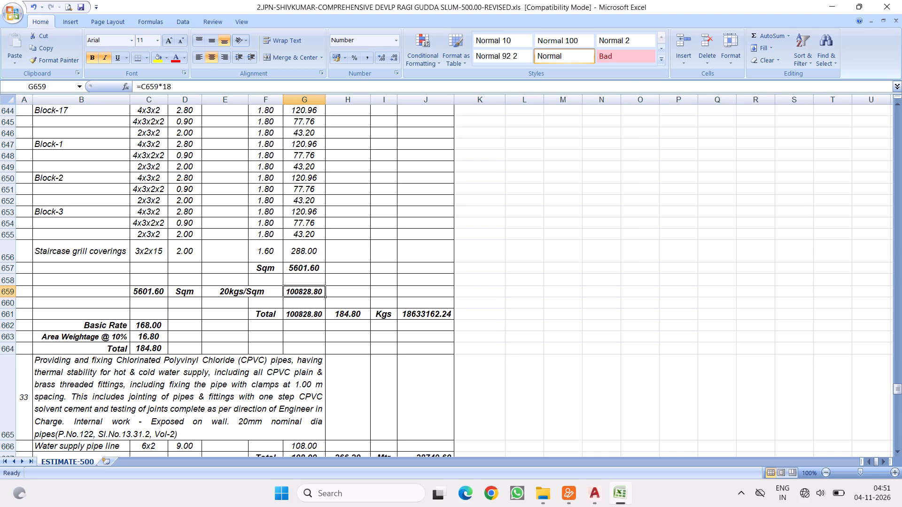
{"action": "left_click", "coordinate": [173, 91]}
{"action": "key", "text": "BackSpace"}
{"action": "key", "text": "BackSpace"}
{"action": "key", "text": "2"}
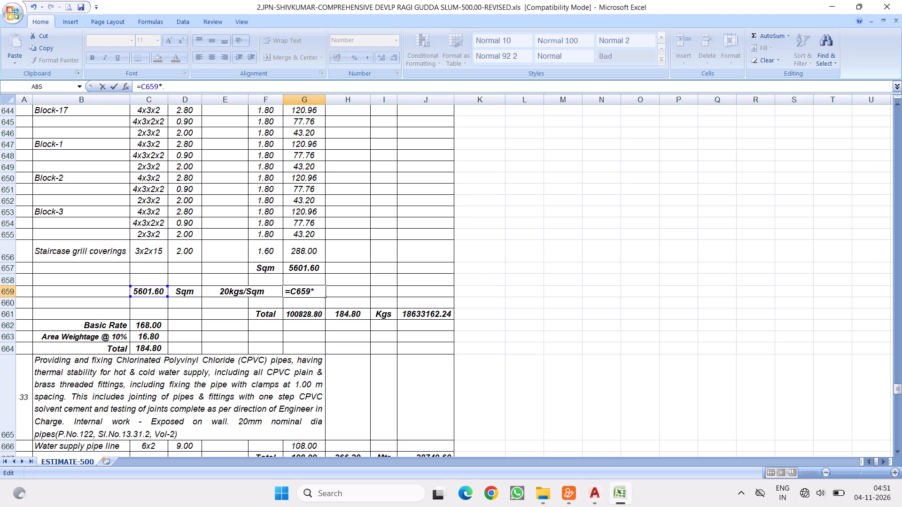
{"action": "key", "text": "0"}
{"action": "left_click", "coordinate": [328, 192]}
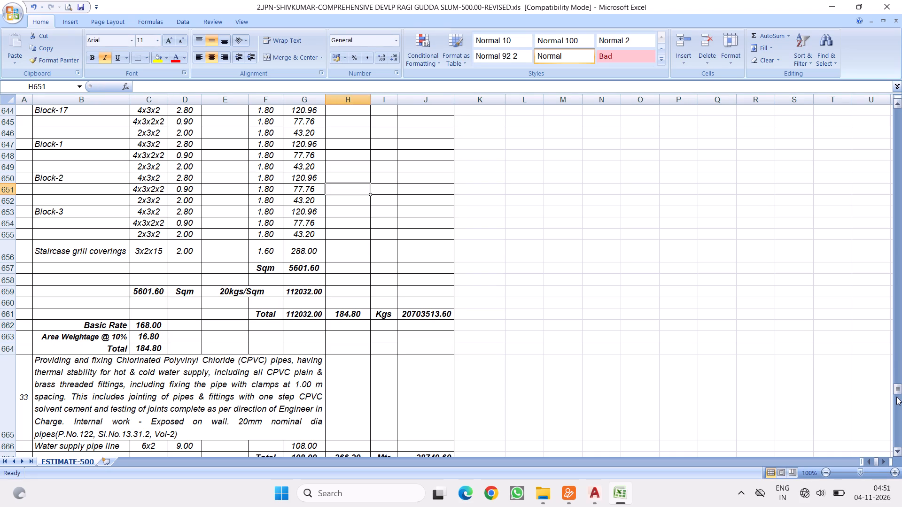
Set the multiplier in E750 to 20 for item 43's exterior wall painting total quantity.
{"action": "left_click_drag", "start_coordinate": [896, 389], "coordinate": [901, 499]}
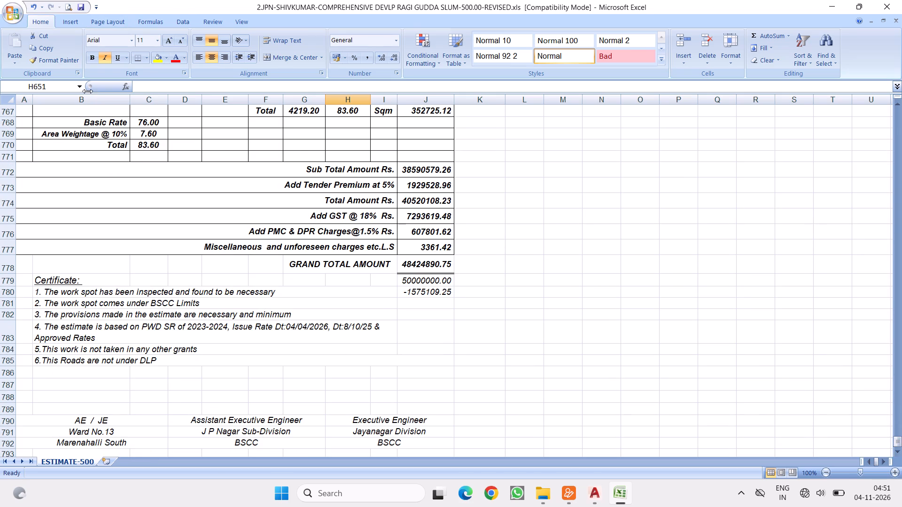
{"action": "scroll", "coordinate": [156, 211], "scroll_direction": "up", "scroll_amount": 4}
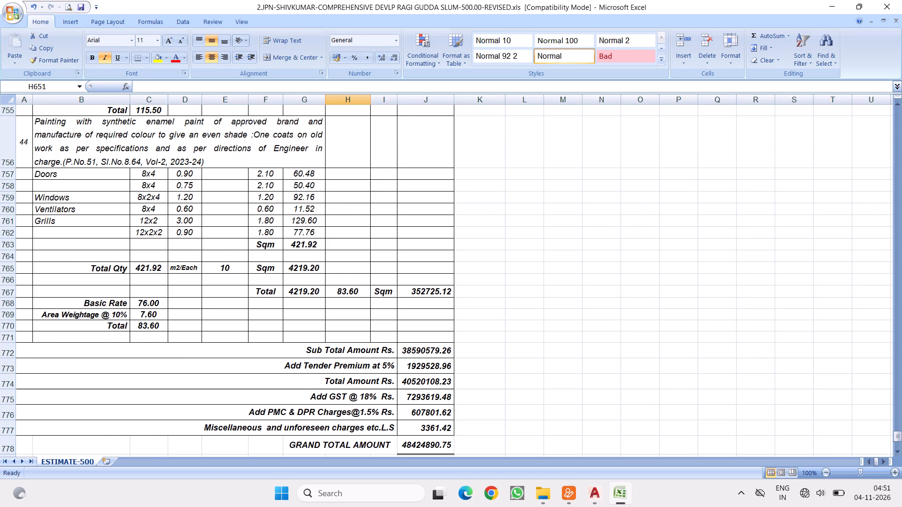
{"action": "scroll", "coordinate": [207, 238], "scroll_direction": "up", "scroll_amount": 6}
{"action": "left_click", "coordinate": [225, 265]}
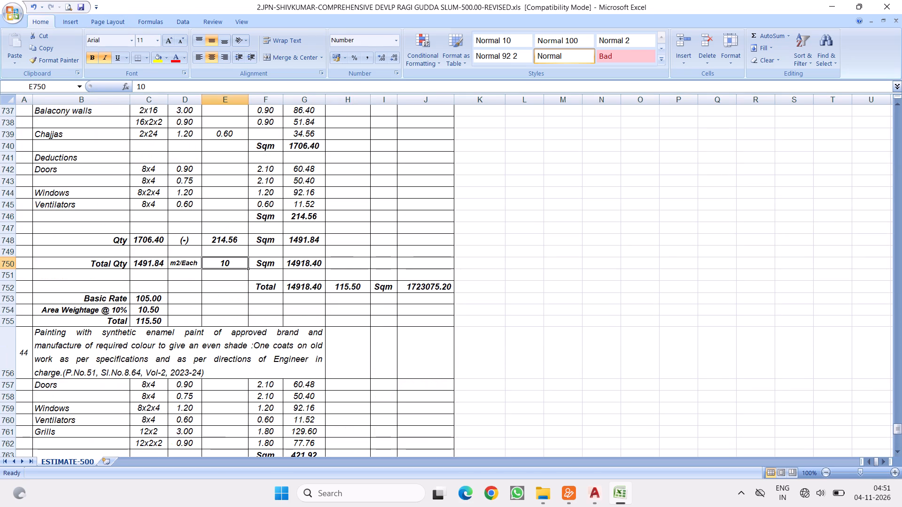
{"action": "type", "text": "20"}
{"action": "left_click", "coordinate": [369, 277]}
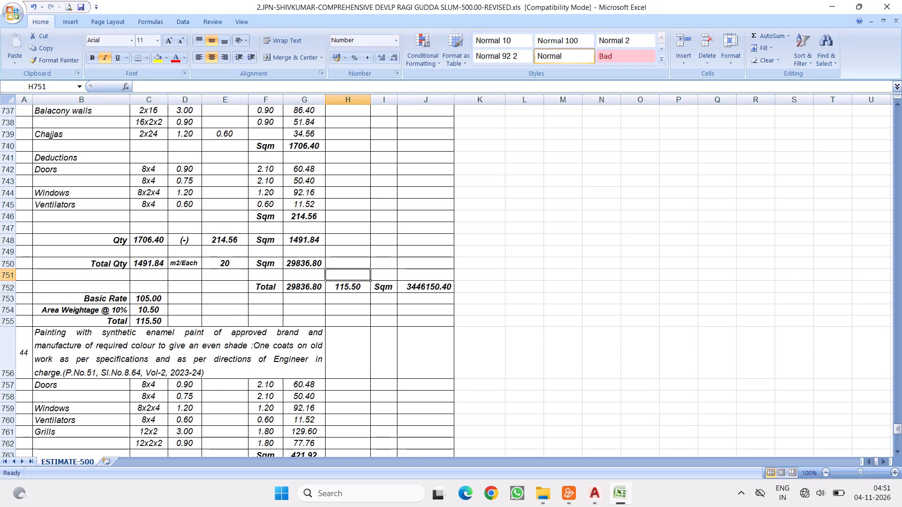
Set the multiplier in E765 to 20 for item 44's synthetic enamel painting total quantity.
{"action": "scroll", "coordinate": [285, 280], "scroll_direction": "down", "scroll_amount": 3}
{"action": "left_click", "coordinate": [220, 374]}
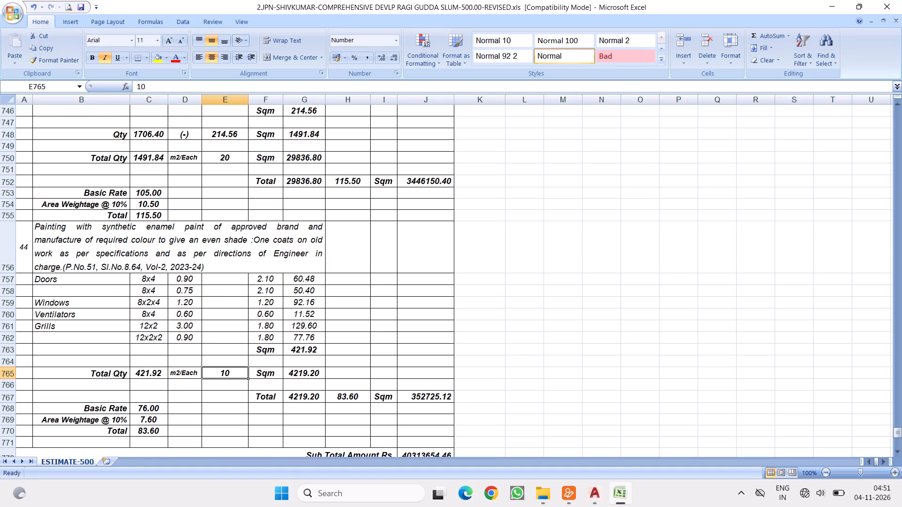
{"action": "key", "text": "2"}
{"action": "key", "text": "0"}
{"action": "left_click", "coordinate": [373, 337]}
Change the grill item's unit weight in E659 to 19kgs/Sqm and its quantity formula in G659 to =C659*19.
{"action": "scroll", "coordinate": [463, 293], "scroll_direction": "down", "scroll_amount": 4}
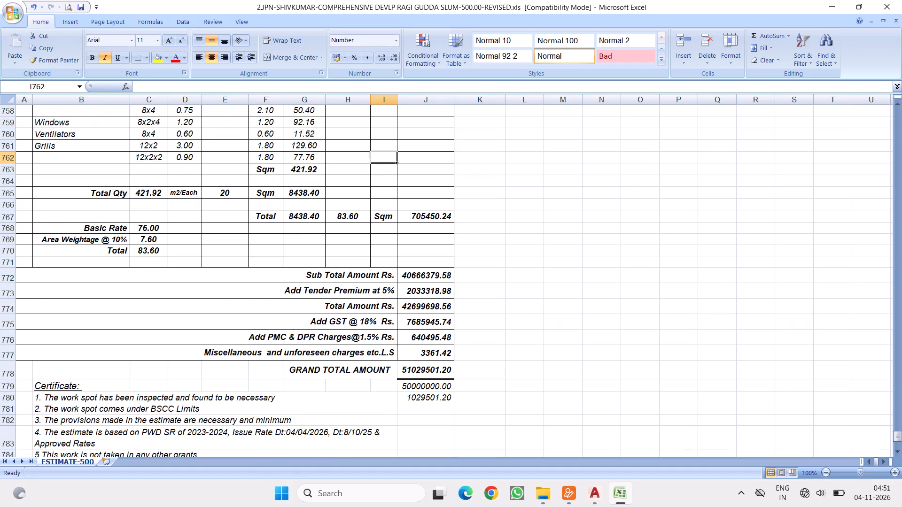
{"action": "scroll", "coordinate": [290, 311], "scroll_direction": "up", "scroll_amount": 13}
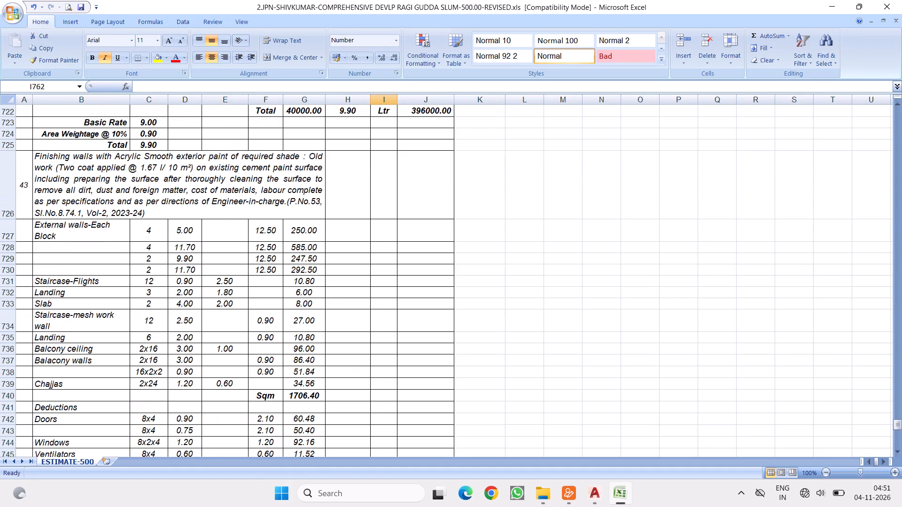
{"action": "scroll", "coordinate": [290, 311], "scroll_direction": "up", "scroll_amount": 4}
{"action": "scroll", "coordinate": [203, 277], "scroll_direction": "up", "scroll_amount": 4}
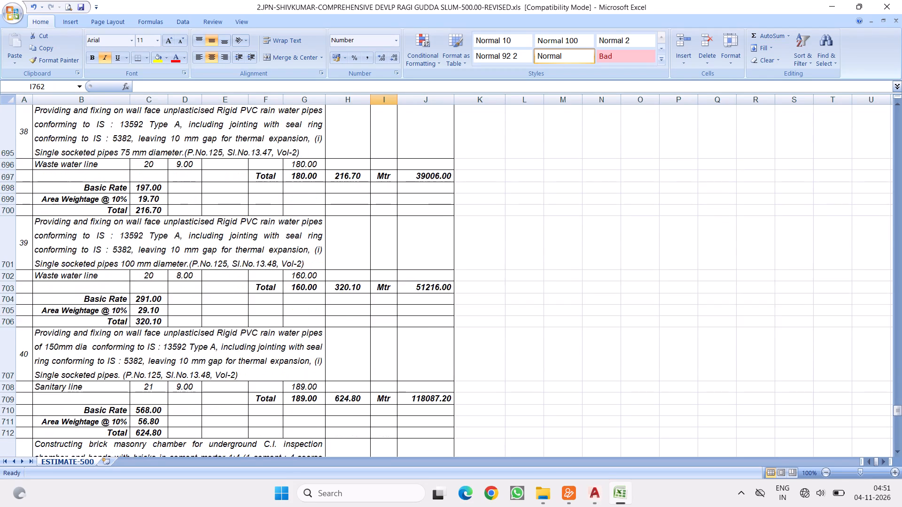
{"action": "scroll", "coordinate": [177, 263], "scroll_direction": "up", "scroll_amount": 16}
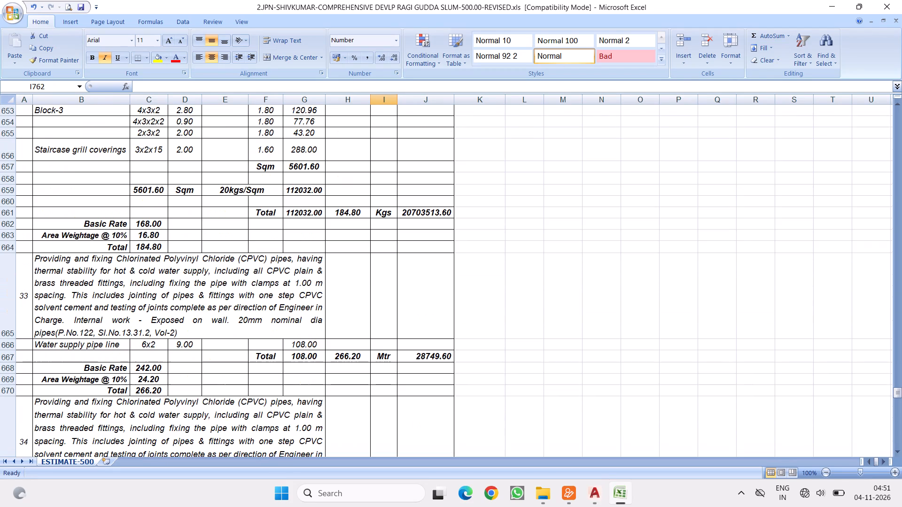
{"action": "double_click", "coordinate": [227, 257]}
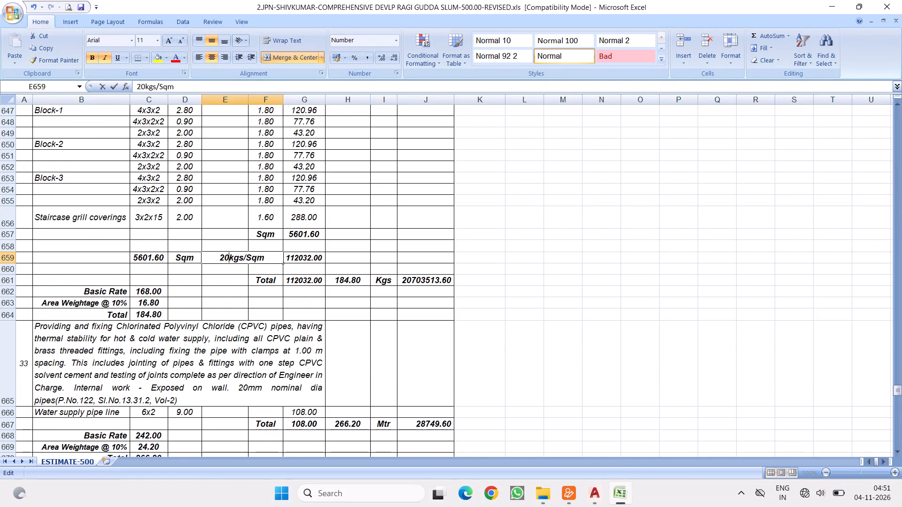
{"action": "key", "text": "BackSpace"}
{"action": "key", "text": "BackSpace"}
{"action": "type", "text": "19"}
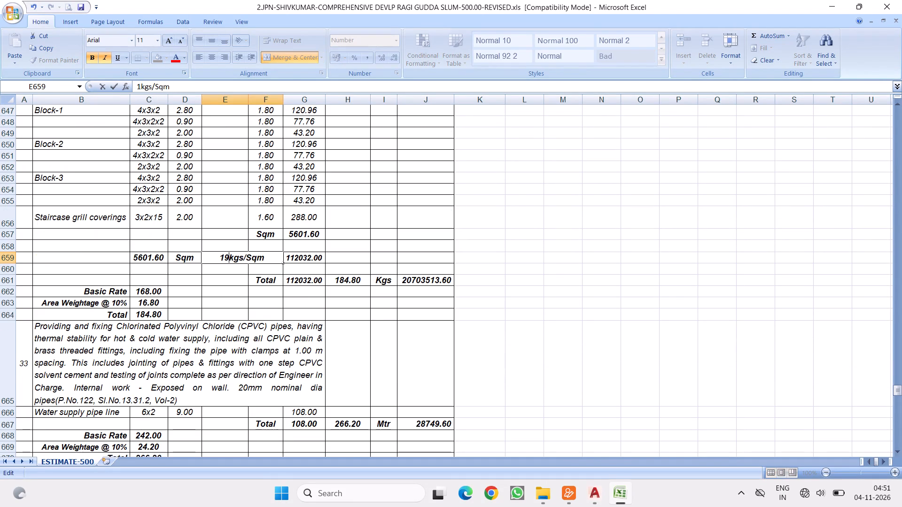
{"action": "left_click", "coordinate": [303, 290]}
{"action": "left_click", "coordinate": [306, 259]}
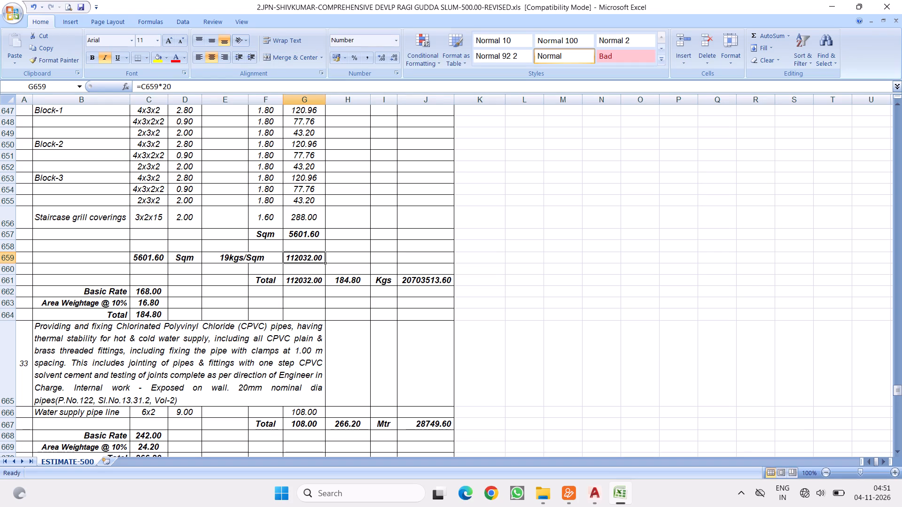
{"action": "left_click", "coordinate": [172, 87]}
{"action": "key", "text": "BackSpace"}
{"action": "key", "text": "BackSpace"}
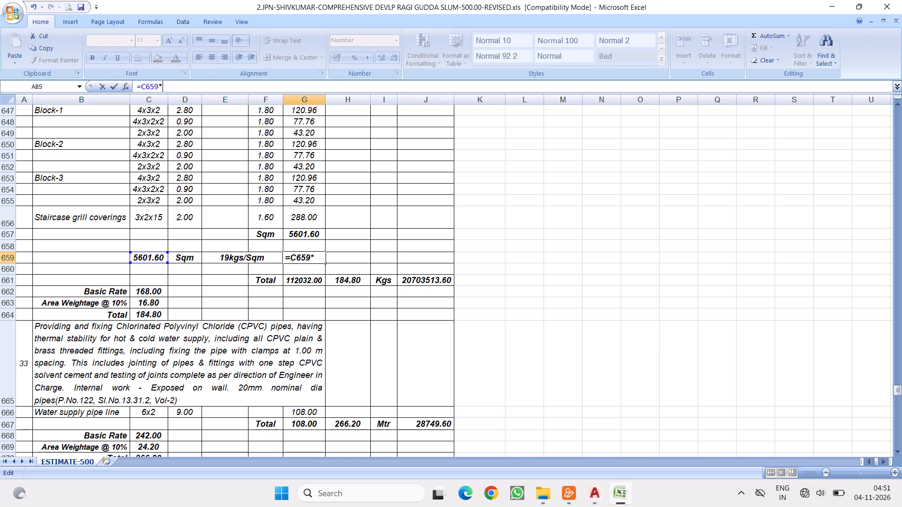
{"action": "type", "text": "19"}
{"action": "left_click", "coordinate": [397, 196]}
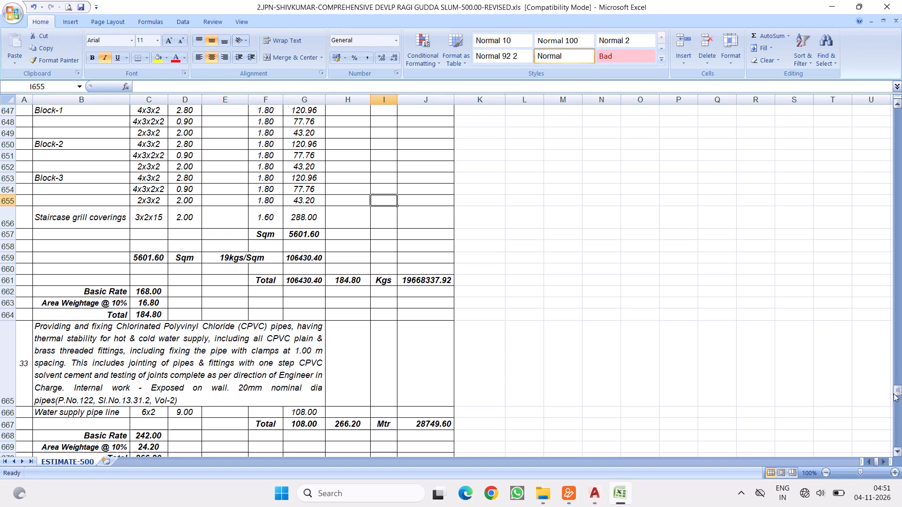
Check the grand total against the target amount and the combined amounts of painting items 43 and 44 in J752:J767.
{"action": "left_click_drag", "start_coordinate": [896, 392], "coordinate": [897, 461]}
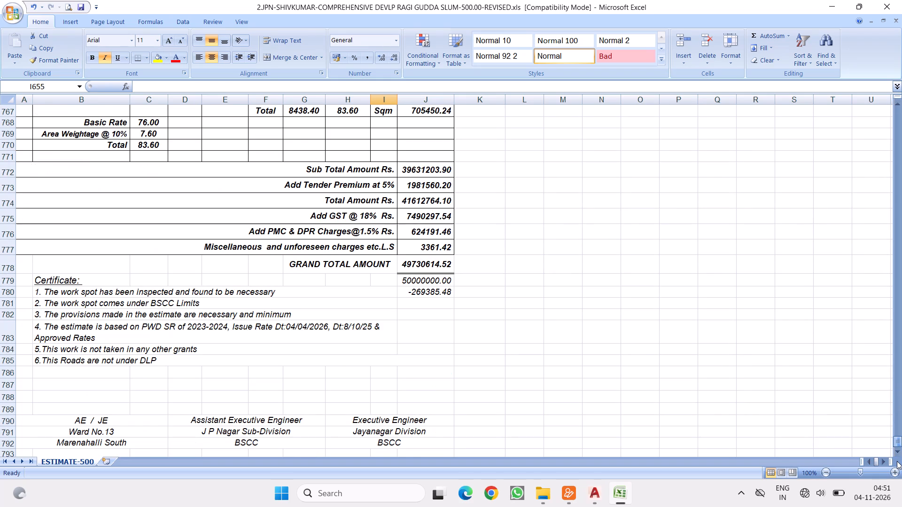
{"action": "scroll", "coordinate": [223, 256], "scroll_direction": "up", "scroll_amount": 4}
{"action": "scroll", "coordinate": [237, 312], "scroll_direction": "up", "scroll_amount": 2}
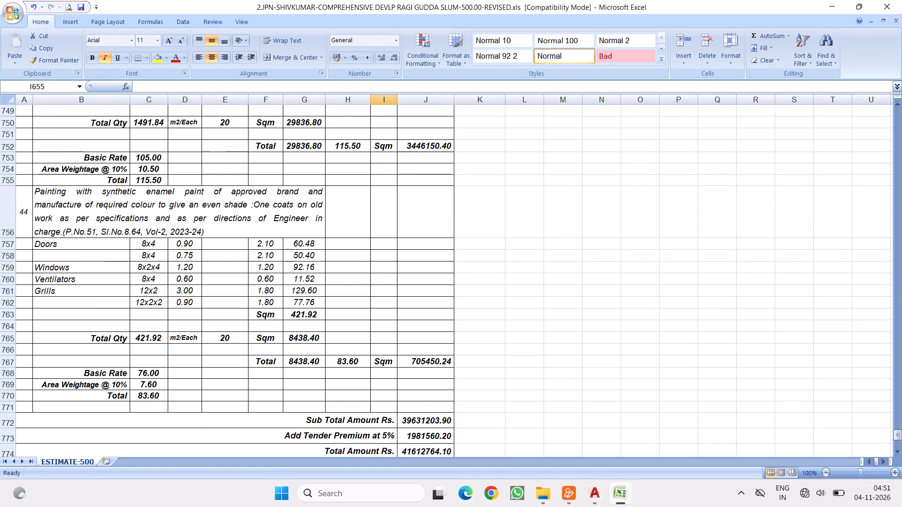
{"action": "left_click_drag", "start_coordinate": [415, 148], "coordinate": [426, 356]}
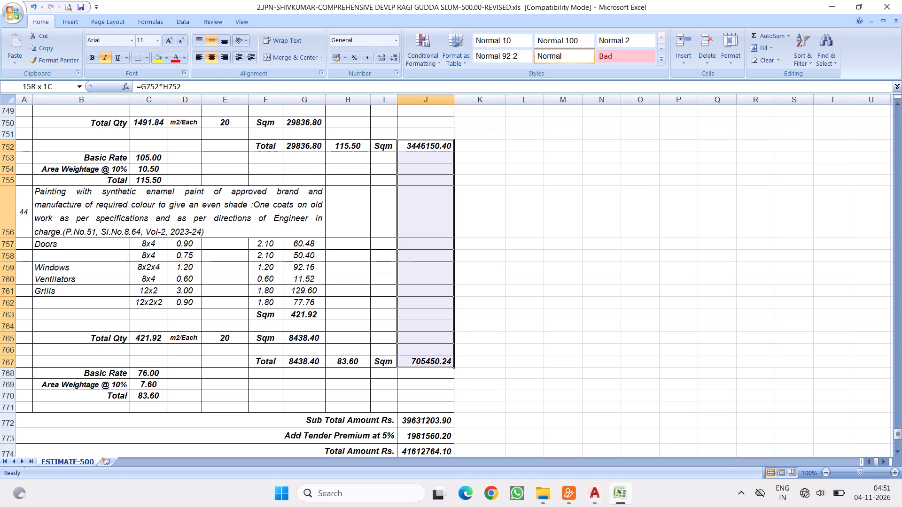
{"action": "left_click_drag", "start_coordinate": [426, 356], "coordinate": [425, 364]}
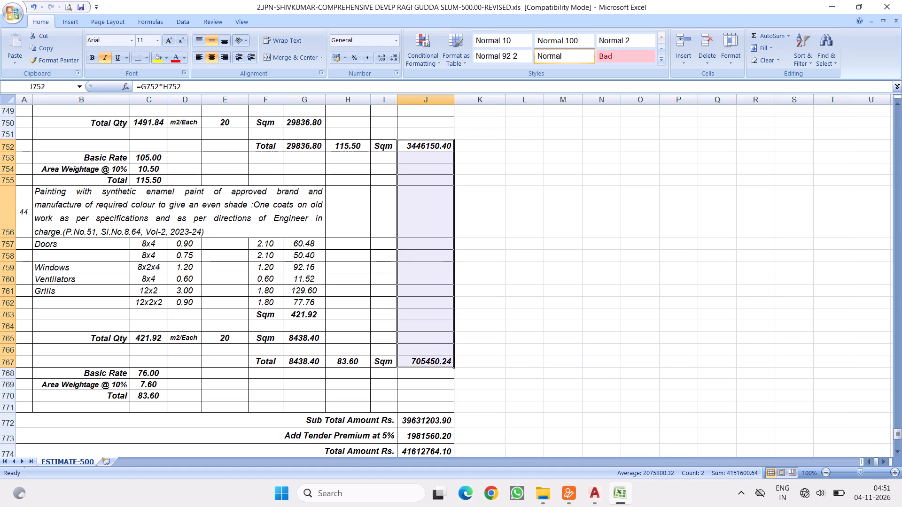
Set the miscellaneous and unforeseen charges amount in J777 to 0.
{"action": "scroll", "coordinate": [444, 366], "scroll_direction": "down", "scroll_amount": 3}
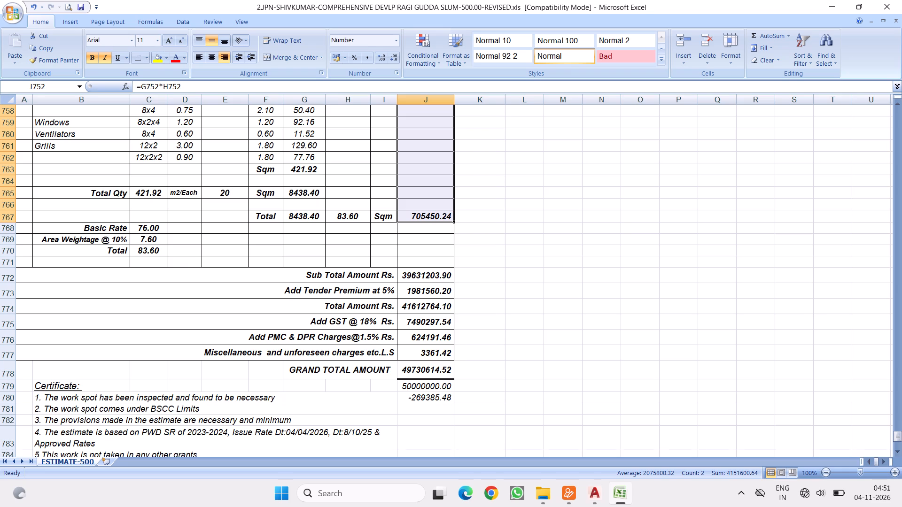
{"action": "left_click", "coordinate": [434, 353]}
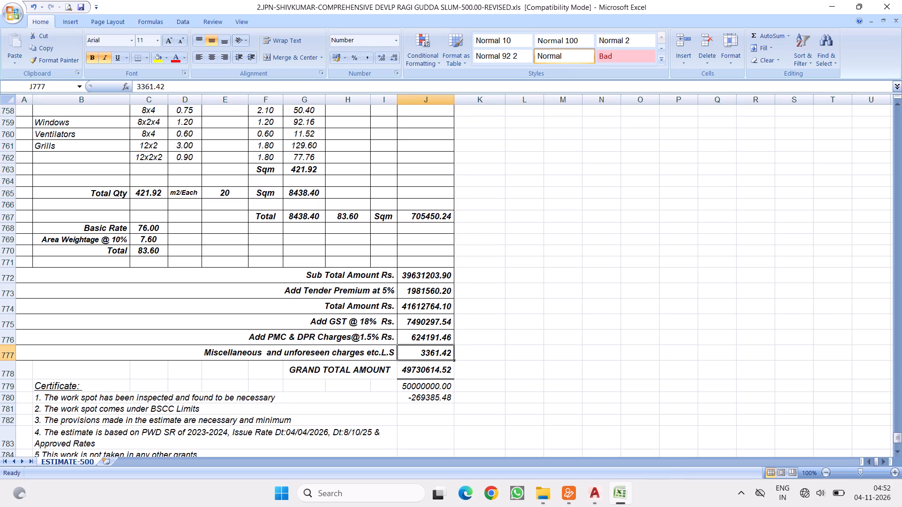
{"action": "key", "text": "0"}
{"action": "left_click", "coordinate": [505, 299]}
Examine the quantities and amounts of the pipe, chamber, water tank and painting items above the totals.
{"action": "scroll", "coordinate": [254, 274], "scroll_direction": "up", "scroll_amount": 4}
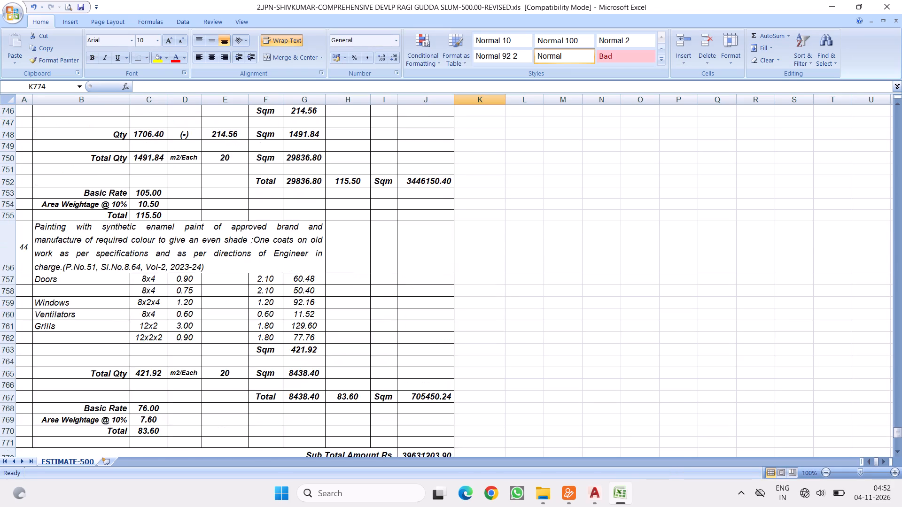
{"action": "scroll", "coordinate": [252, 275], "scroll_direction": "up", "scroll_amount": 14}
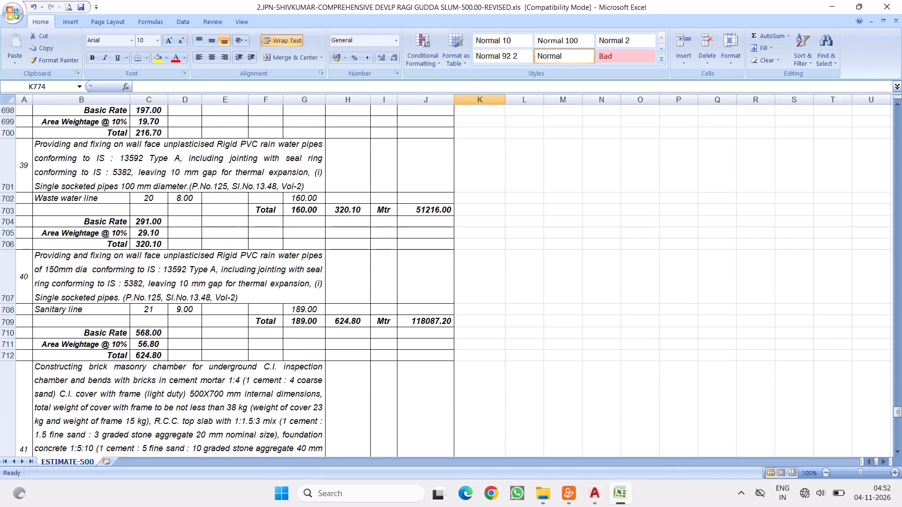
{"action": "scroll", "coordinate": [252, 275], "scroll_direction": "up", "scroll_amount": 7}
{"action": "scroll", "coordinate": [263, 300], "scroll_direction": "down", "scroll_amount": 20}
{"action": "scroll", "coordinate": [263, 300], "scroll_direction": "down", "scroll_amount": 1}
{"action": "scroll", "coordinate": [301, 306], "scroll_direction": "down", "scroll_amount": 3}
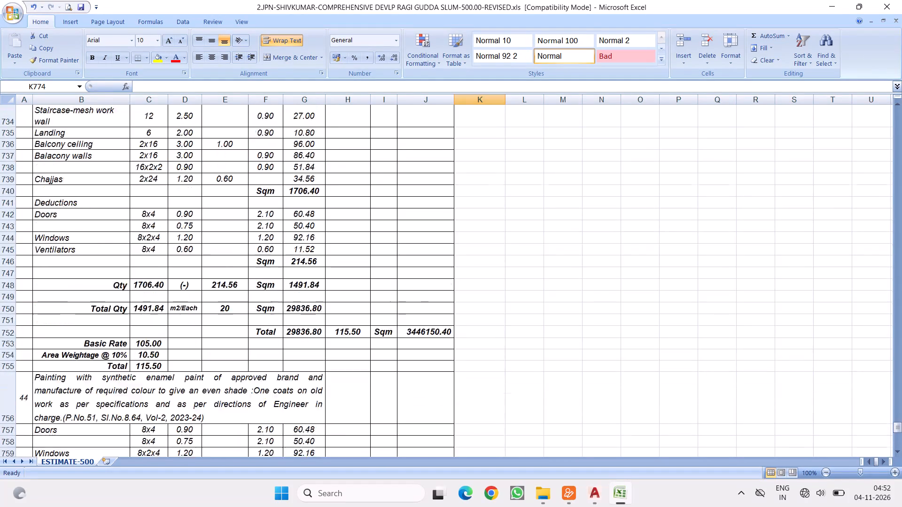
{"action": "scroll", "coordinate": [304, 316], "scroll_direction": "down", "scroll_amount": 12}
{"action": "scroll", "coordinate": [303, 276], "scroll_direction": "up", "scroll_amount": 10}
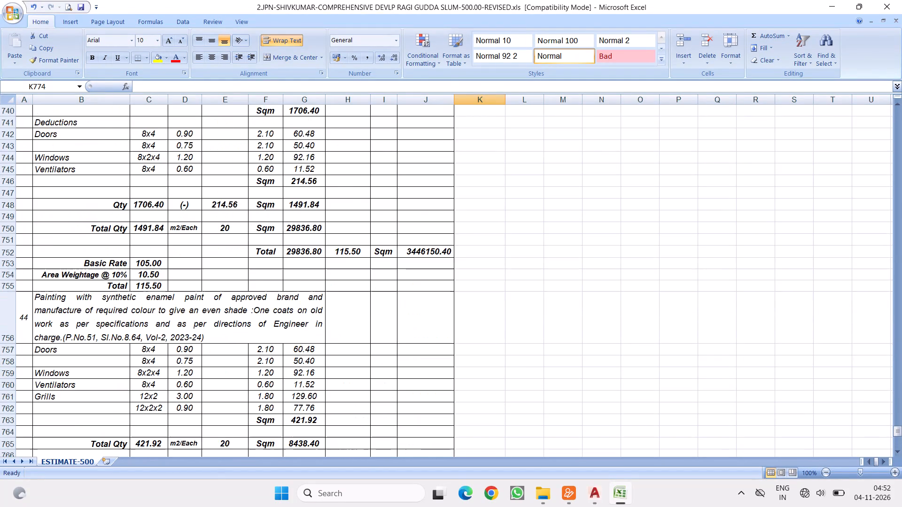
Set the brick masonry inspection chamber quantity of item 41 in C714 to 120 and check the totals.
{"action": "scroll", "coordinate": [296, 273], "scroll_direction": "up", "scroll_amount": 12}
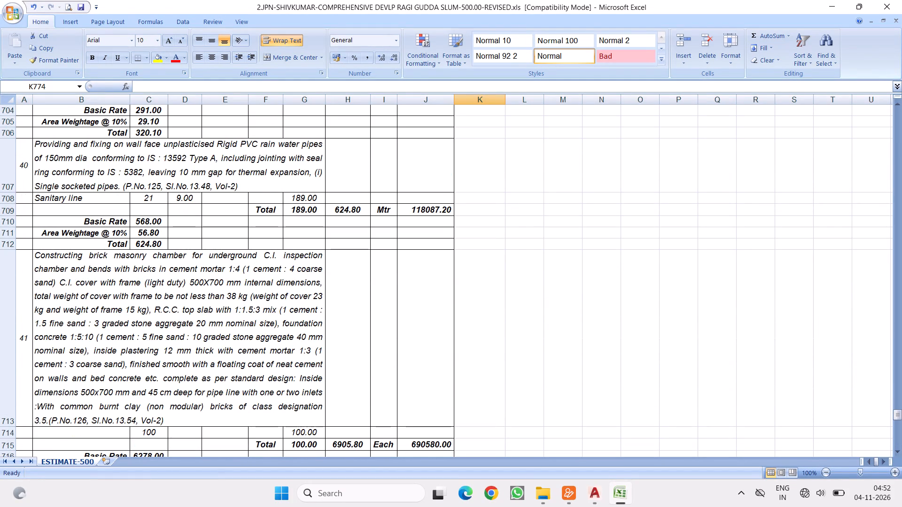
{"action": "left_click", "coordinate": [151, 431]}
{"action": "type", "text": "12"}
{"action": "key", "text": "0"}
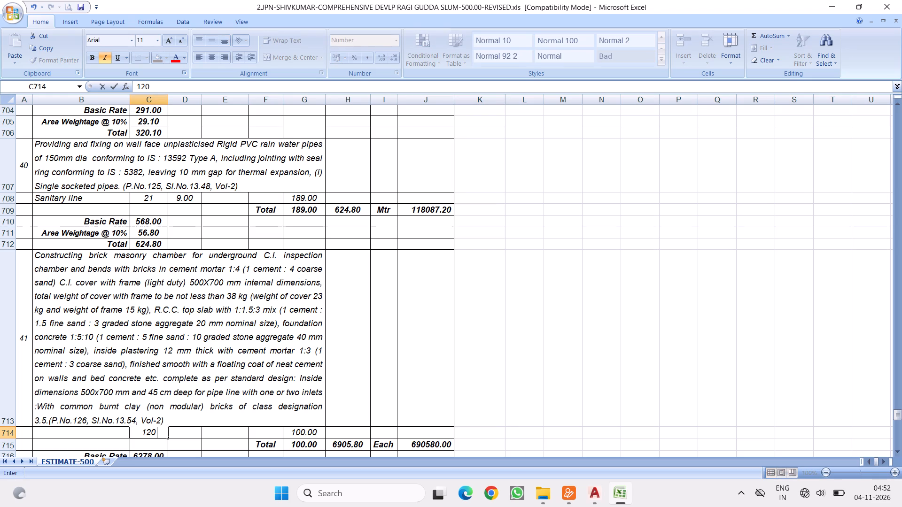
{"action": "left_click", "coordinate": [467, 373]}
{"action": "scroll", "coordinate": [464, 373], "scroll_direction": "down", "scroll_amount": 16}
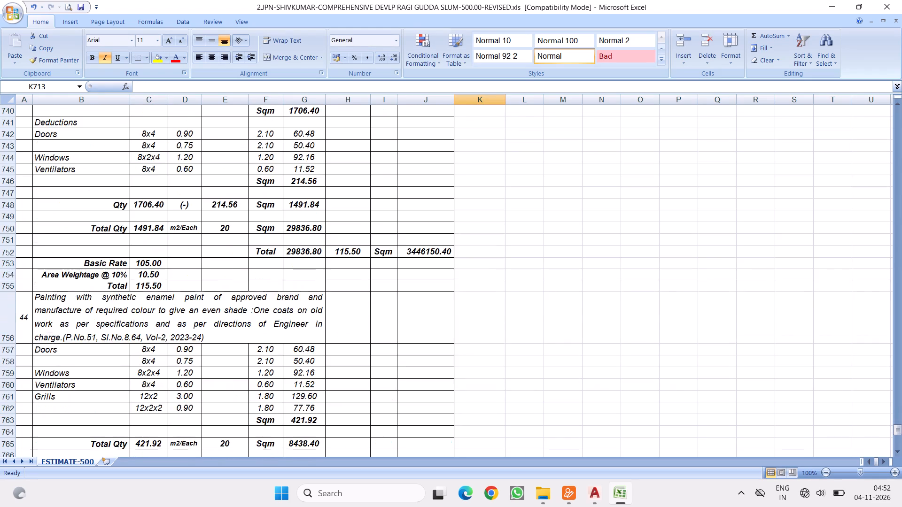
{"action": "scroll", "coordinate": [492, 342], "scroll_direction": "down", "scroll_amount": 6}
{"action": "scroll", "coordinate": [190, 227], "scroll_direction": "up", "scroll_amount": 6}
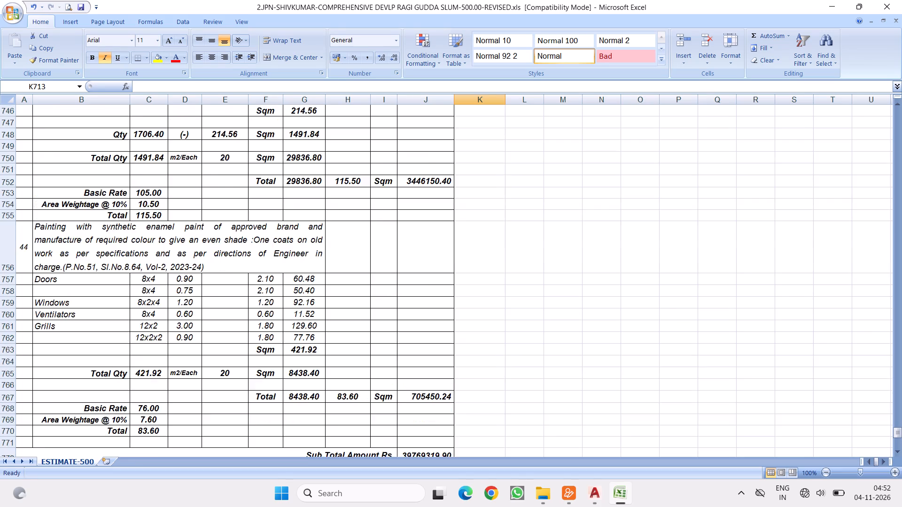
Set the inspection chamber quantity of item 41 in C714 to 130 and check the grand total against the target.
{"action": "scroll", "coordinate": [186, 239], "scroll_direction": "up", "scroll_amount": 12}
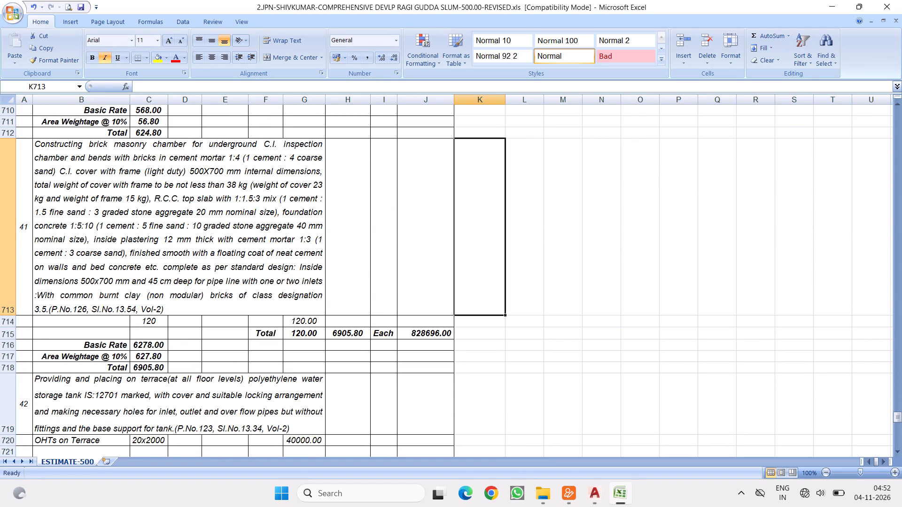
{"action": "left_click", "coordinate": [152, 322]}
{"action": "key", "text": "1"}
{"action": "key", "text": "3"}
{"action": "key", "text": "0"}
{"action": "left_click", "coordinate": [505, 289]}
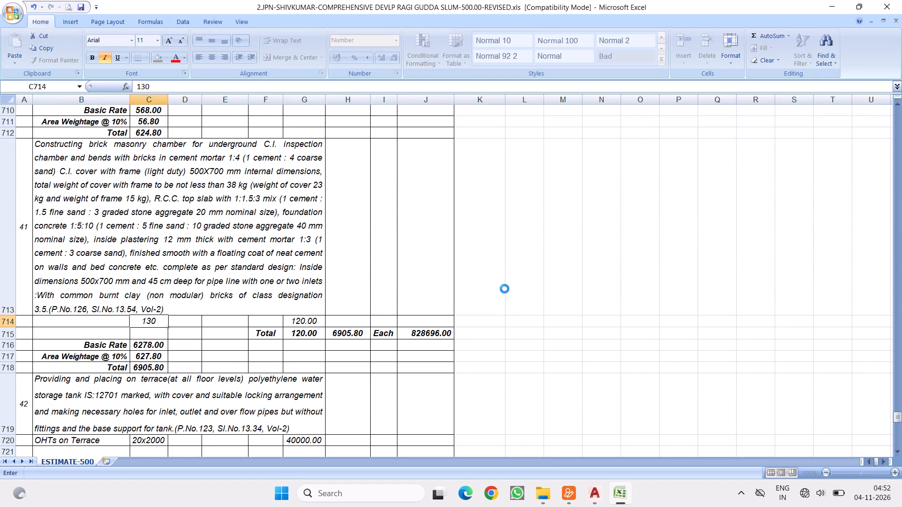
{"action": "scroll", "coordinate": [526, 328], "scroll_direction": "down", "scroll_amount": 20}
{"action": "scroll", "coordinate": [526, 328], "scroll_direction": "down", "scroll_amount": 2}
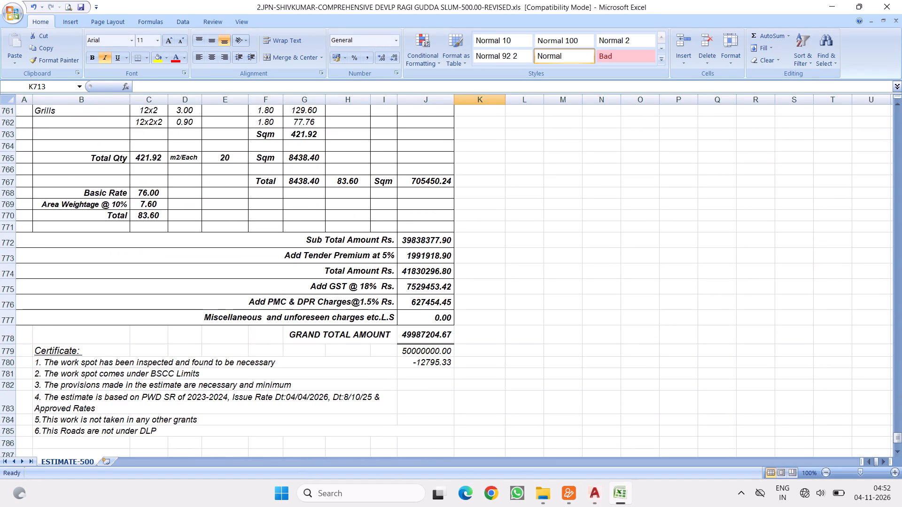
{"action": "scroll", "coordinate": [483, 274], "scroll_direction": "down", "scroll_amount": 1}
Set the waste water line length of item 39 in D702 to 9 and check the grand total against the target.
{"action": "scroll", "coordinate": [245, 239], "scroll_direction": "up", "scroll_amount": 12}
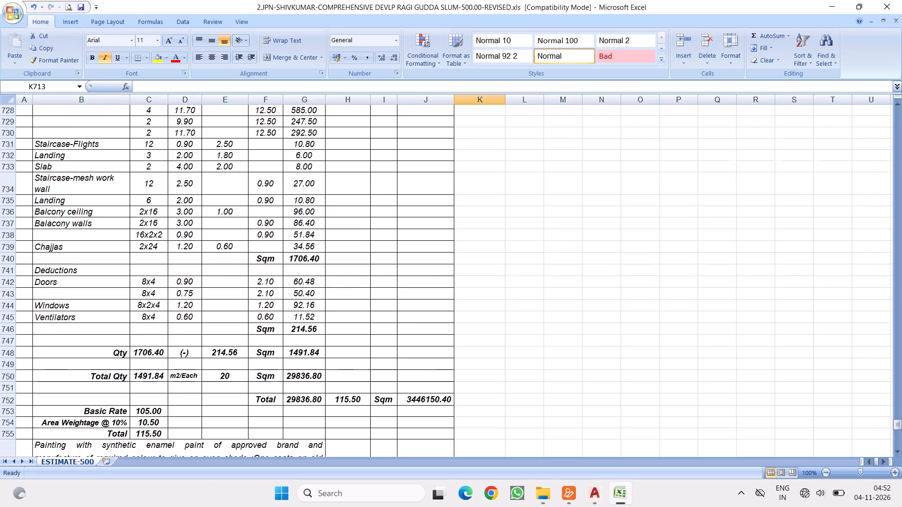
{"action": "scroll", "coordinate": [196, 242], "scroll_direction": "up", "scroll_amount": 9}
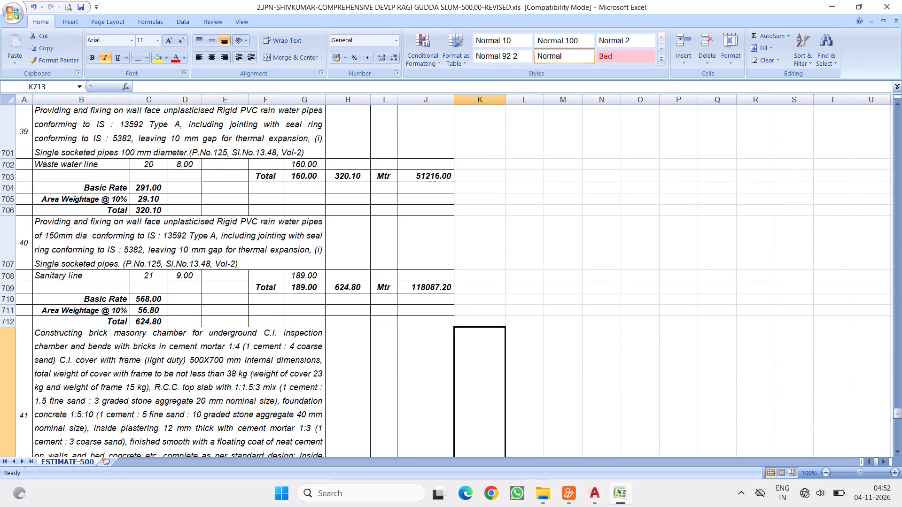
{"action": "left_click", "coordinate": [181, 165]}
{"action": "key", "text": "9"}
{"action": "left_click", "coordinate": [406, 196]}
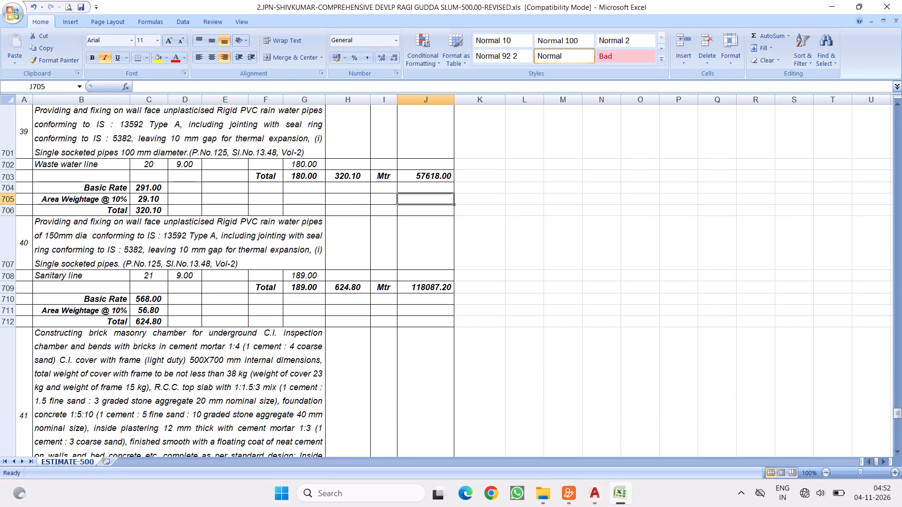
{"action": "scroll", "coordinate": [494, 336], "scroll_direction": "down", "scroll_amount": 20}
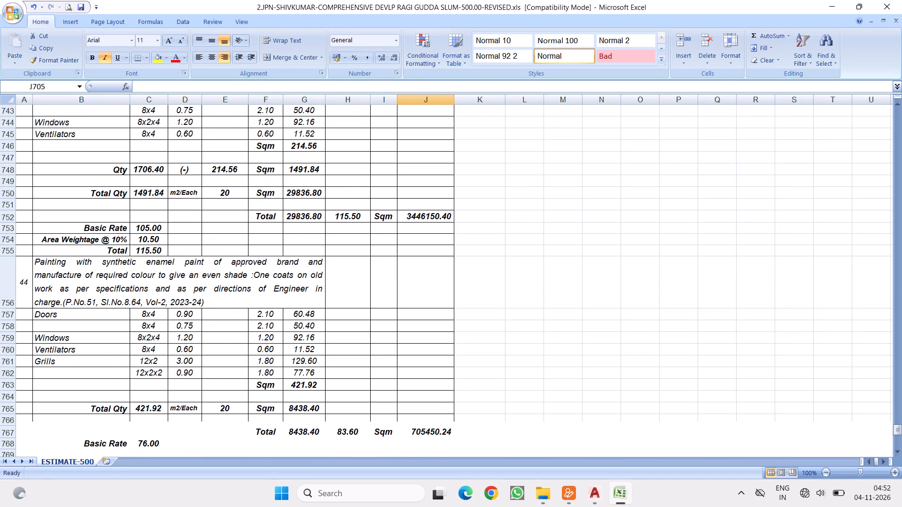
{"action": "scroll", "coordinate": [422, 241], "scroll_direction": "down", "scroll_amount": 8}
{"action": "scroll", "coordinate": [340, 222], "scroll_direction": "up", "scroll_amount": 4}
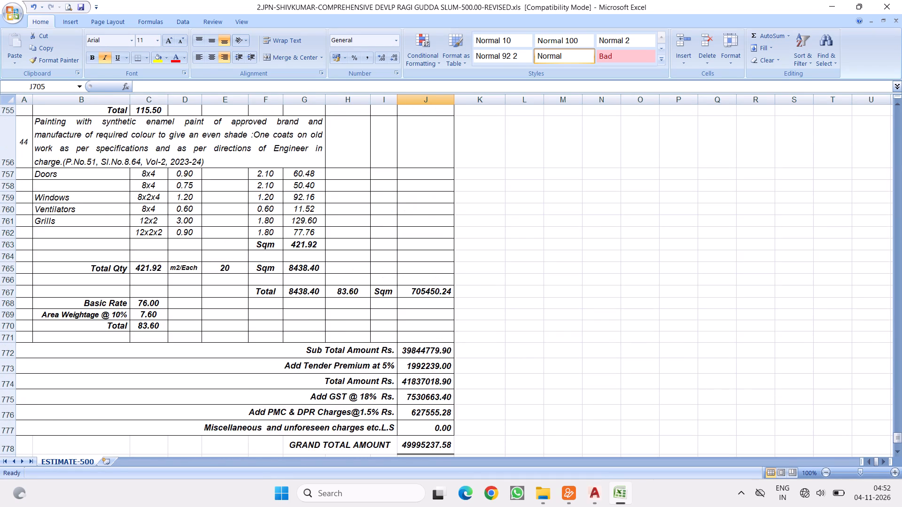
{"action": "scroll", "coordinate": [458, 266], "scroll_direction": "down", "scroll_amount": 2}
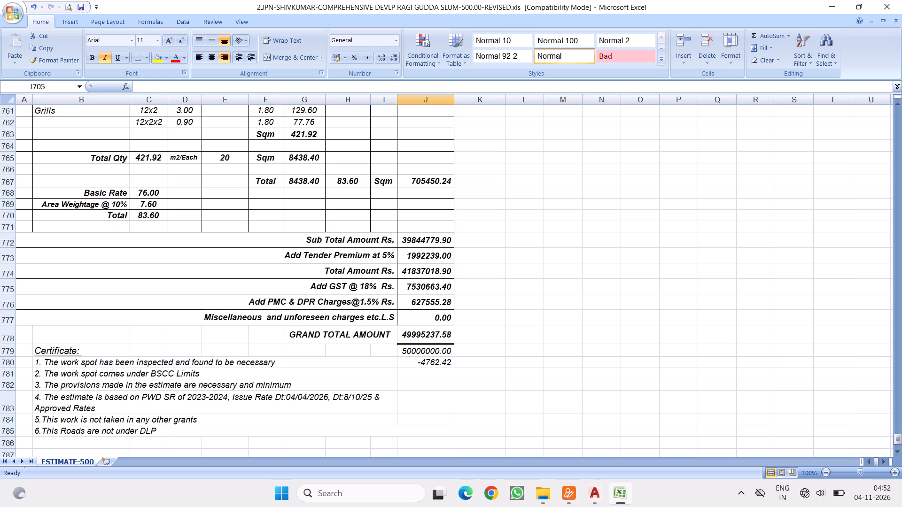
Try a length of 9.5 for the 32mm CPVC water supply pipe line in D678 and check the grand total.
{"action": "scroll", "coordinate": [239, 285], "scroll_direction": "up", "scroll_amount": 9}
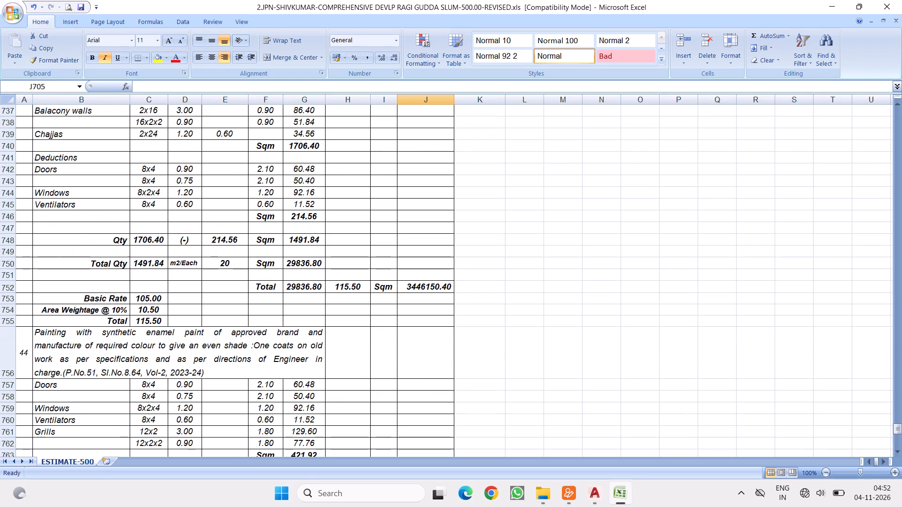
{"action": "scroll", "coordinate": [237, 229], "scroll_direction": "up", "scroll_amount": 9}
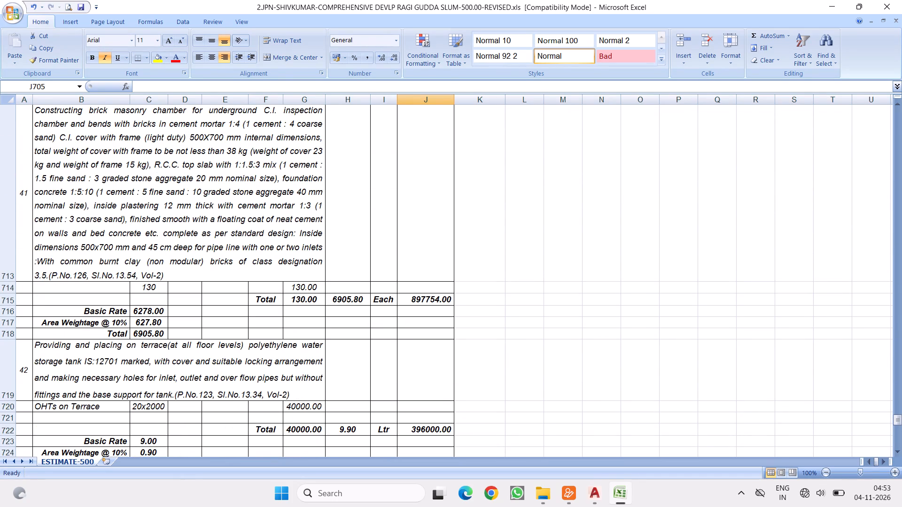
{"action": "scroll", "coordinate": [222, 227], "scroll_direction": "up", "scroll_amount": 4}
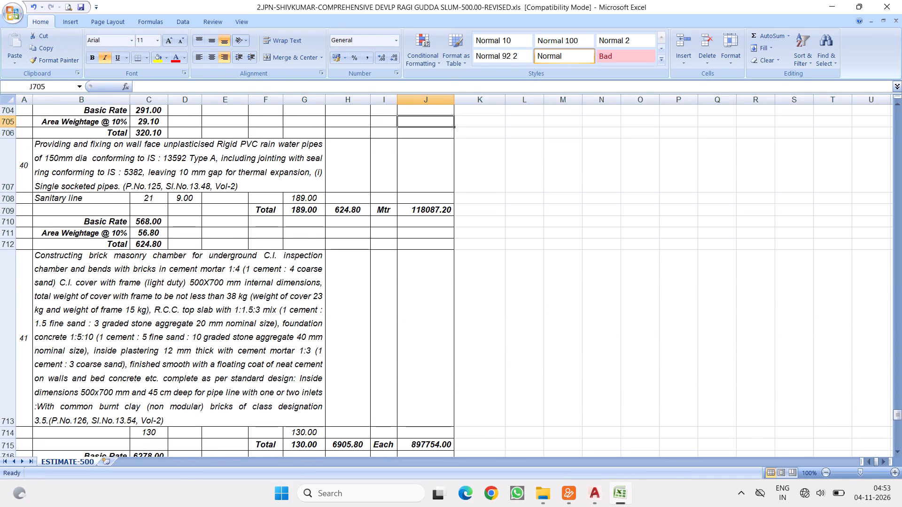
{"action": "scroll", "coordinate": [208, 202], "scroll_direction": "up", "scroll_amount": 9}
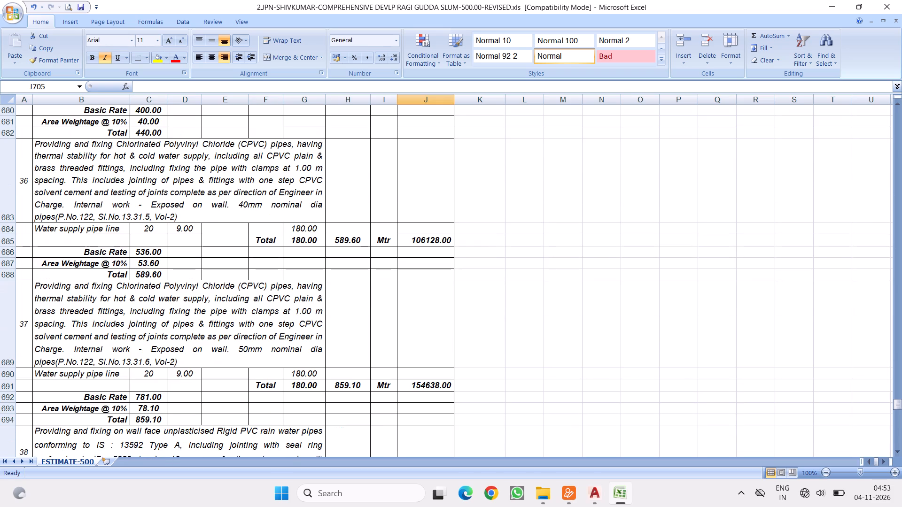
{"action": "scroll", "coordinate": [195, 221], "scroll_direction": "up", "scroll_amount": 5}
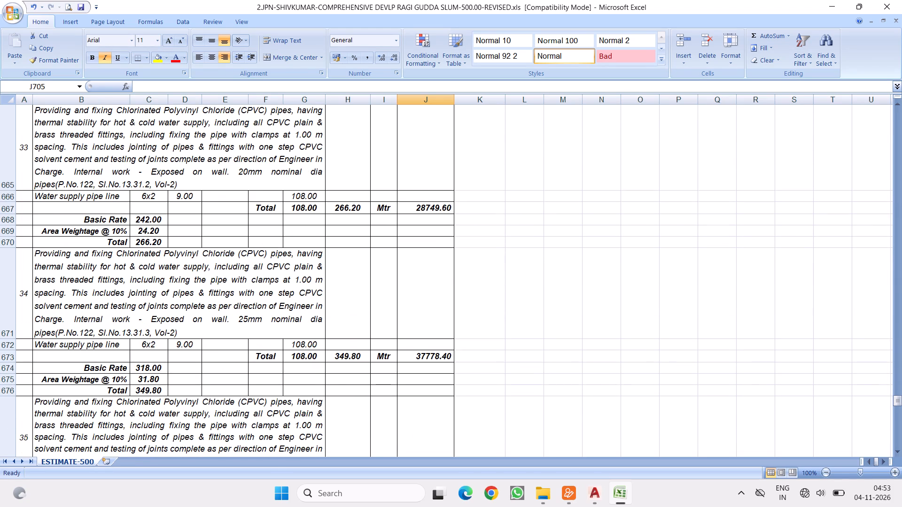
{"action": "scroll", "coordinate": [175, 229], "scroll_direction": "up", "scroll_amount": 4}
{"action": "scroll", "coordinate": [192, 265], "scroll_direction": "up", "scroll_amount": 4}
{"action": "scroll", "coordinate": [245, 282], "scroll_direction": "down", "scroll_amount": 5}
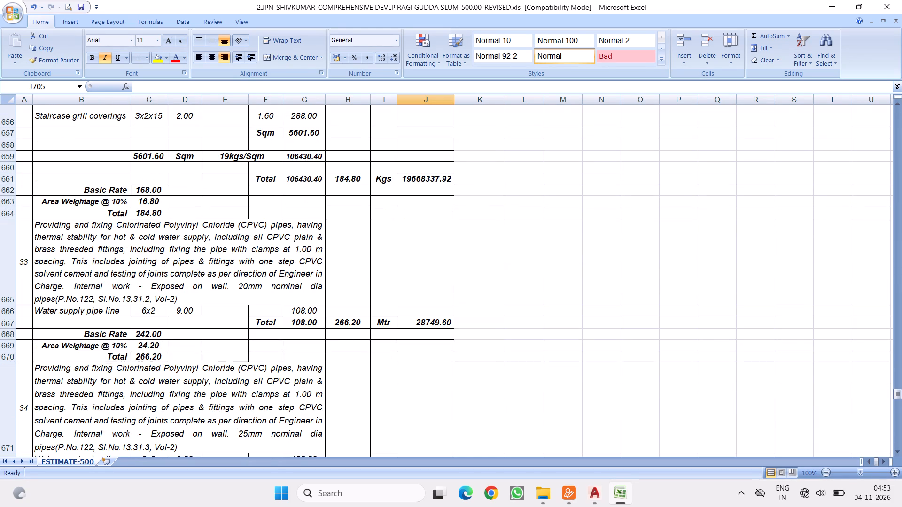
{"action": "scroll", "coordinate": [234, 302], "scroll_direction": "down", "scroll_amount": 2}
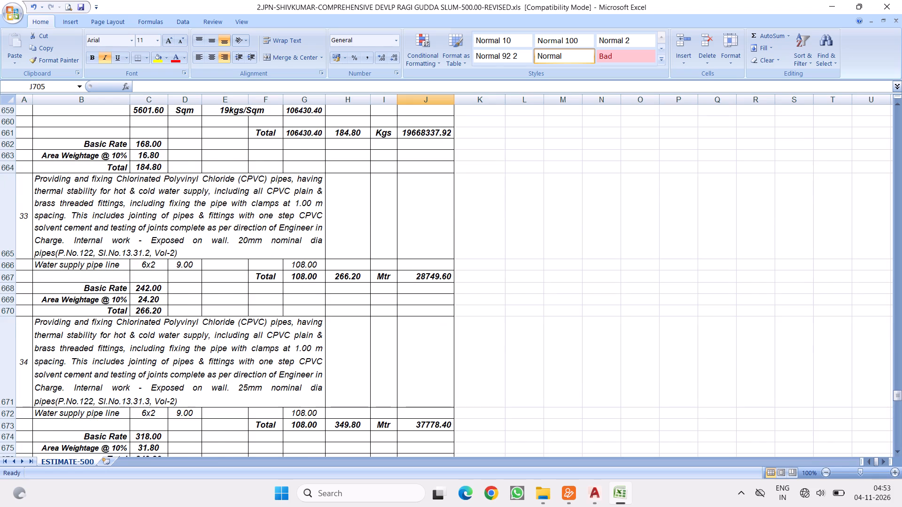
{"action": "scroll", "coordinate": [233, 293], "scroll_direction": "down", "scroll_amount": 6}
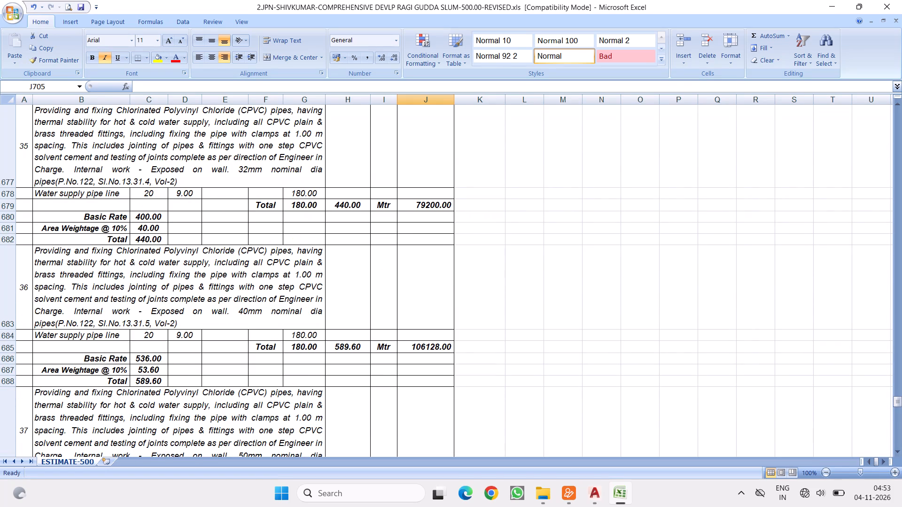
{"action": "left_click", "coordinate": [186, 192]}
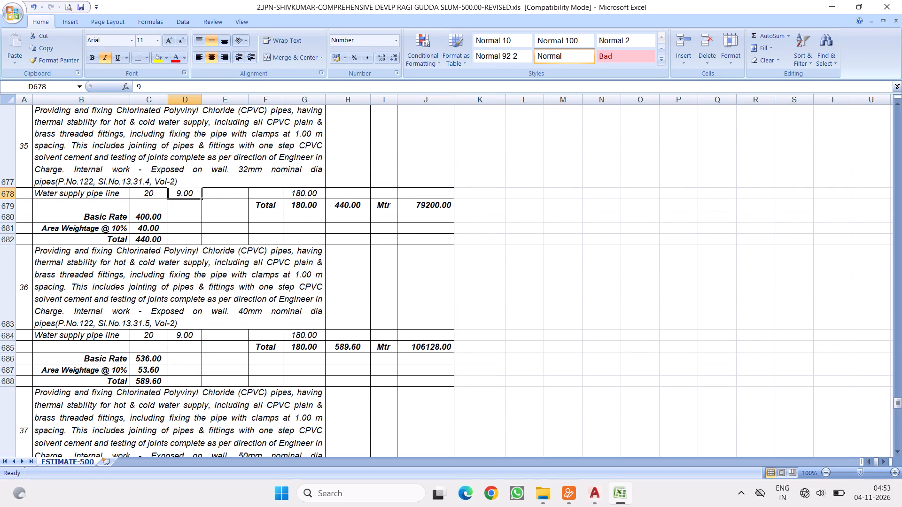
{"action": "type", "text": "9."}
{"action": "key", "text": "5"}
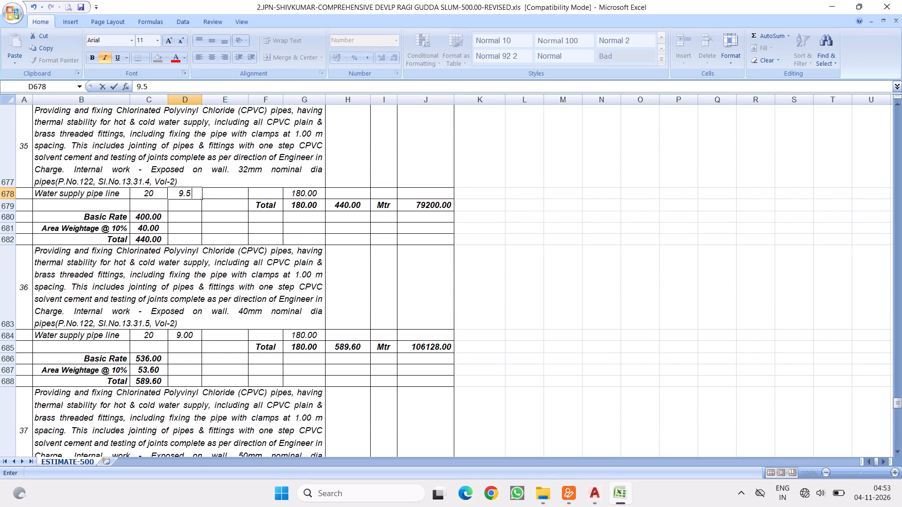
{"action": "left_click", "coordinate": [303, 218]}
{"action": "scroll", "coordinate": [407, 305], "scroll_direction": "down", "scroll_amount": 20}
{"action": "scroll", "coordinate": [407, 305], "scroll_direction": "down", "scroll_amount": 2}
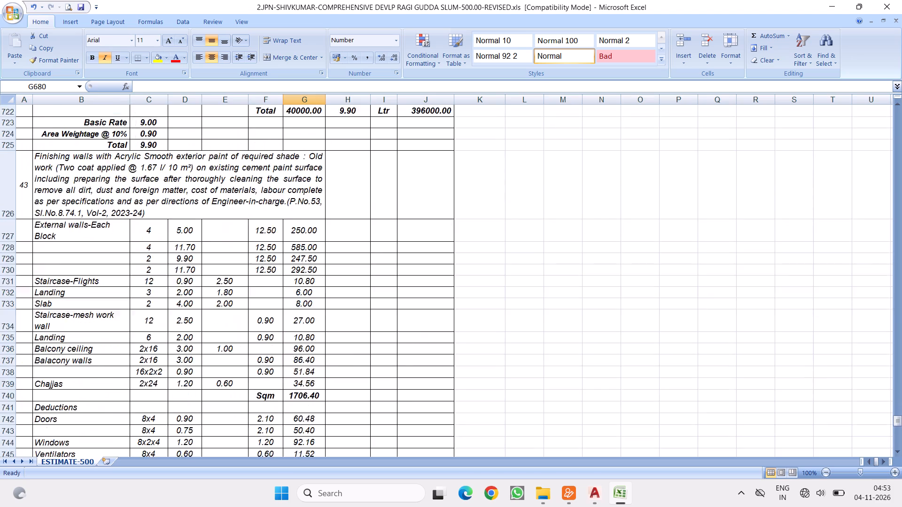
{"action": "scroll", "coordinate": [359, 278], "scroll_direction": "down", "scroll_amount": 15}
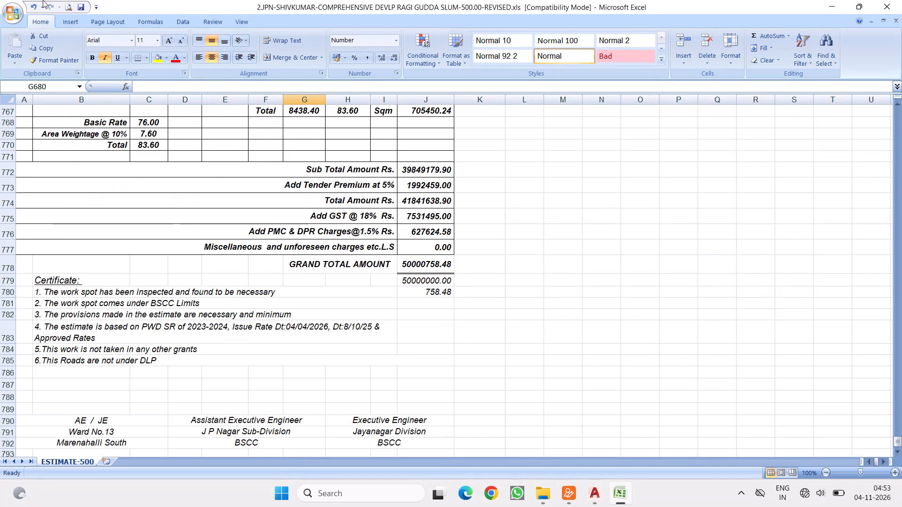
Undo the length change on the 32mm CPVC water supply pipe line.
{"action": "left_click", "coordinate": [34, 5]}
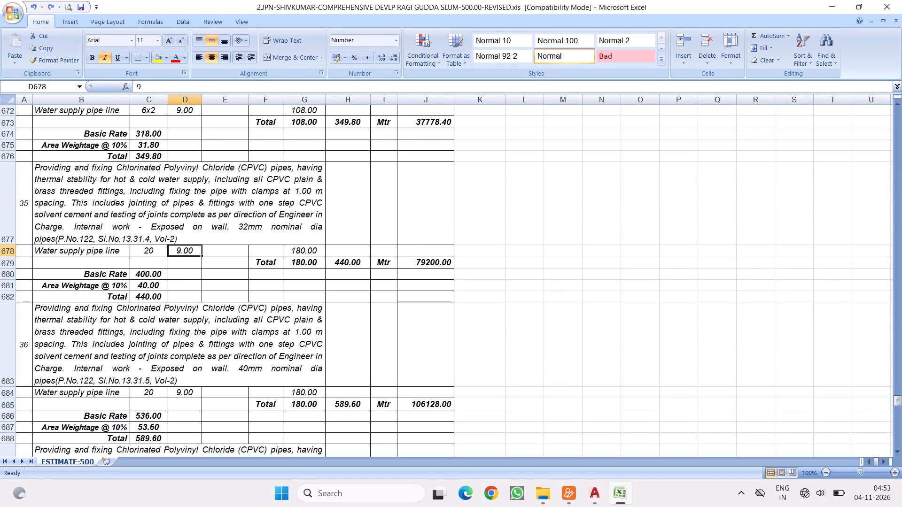
Set the kerb stone painting width for Ragigudda slum 5th main road in E558 to .35.
{"action": "scroll", "coordinate": [219, 226], "scroll_direction": "up", "scroll_amount": 7}
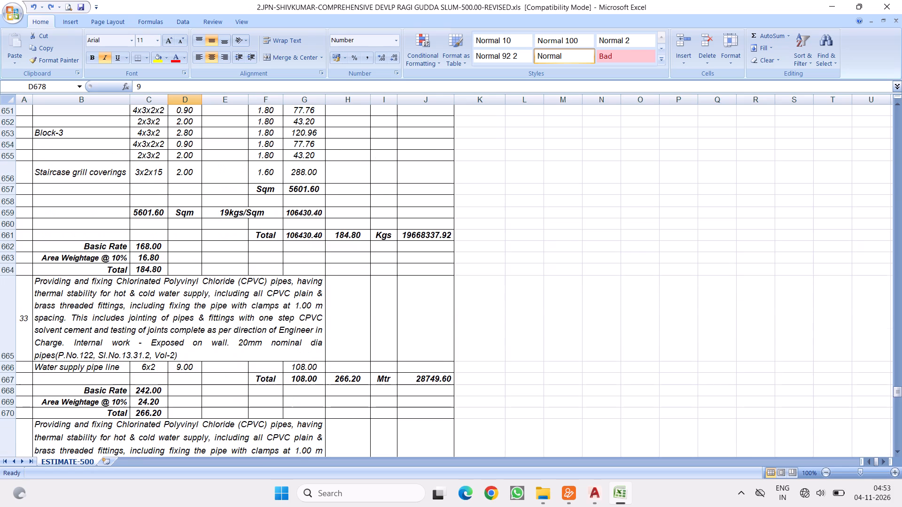
{"action": "scroll", "coordinate": [197, 204], "scroll_direction": "up", "scroll_amount": 15}
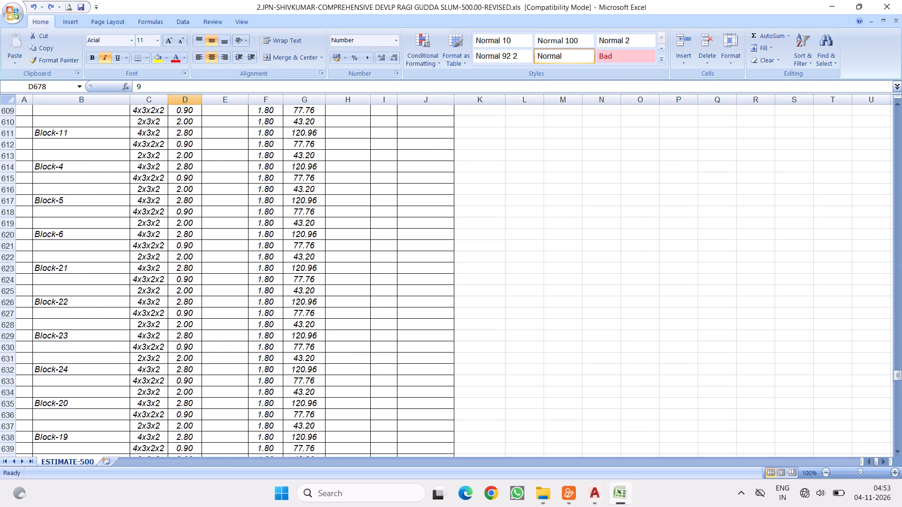
{"action": "scroll", "coordinate": [191, 203], "scroll_direction": "up", "scroll_amount": 16}
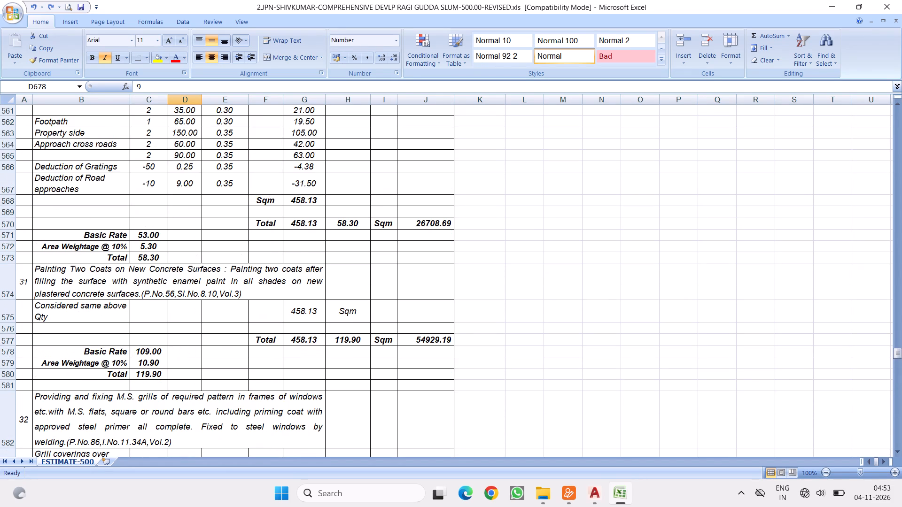
{"action": "scroll", "coordinate": [250, 184], "scroll_direction": "up", "scroll_amount": 2}
{"action": "left_click", "coordinate": [231, 204]}
{"action": "type", "text": ".3"}
{"action": "key", "text": "5"}
{"action": "left_click", "coordinate": [362, 236]}
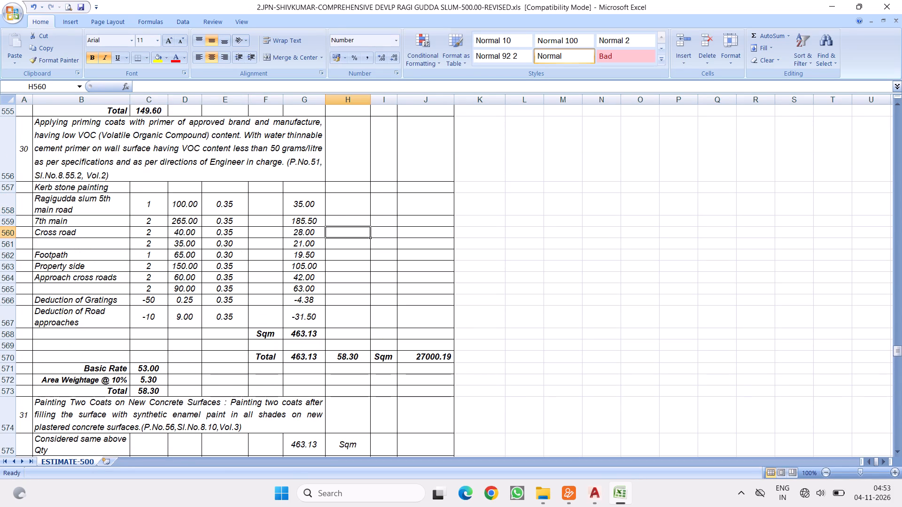
Enter 3644.43 as the miscellaneous and unforeseen charges amount in J777.
{"action": "scroll", "coordinate": [419, 308], "scroll_direction": "down", "scroll_amount": 20}
{"action": "scroll", "coordinate": [419, 308], "scroll_direction": "down", "scroll_amount": 20}
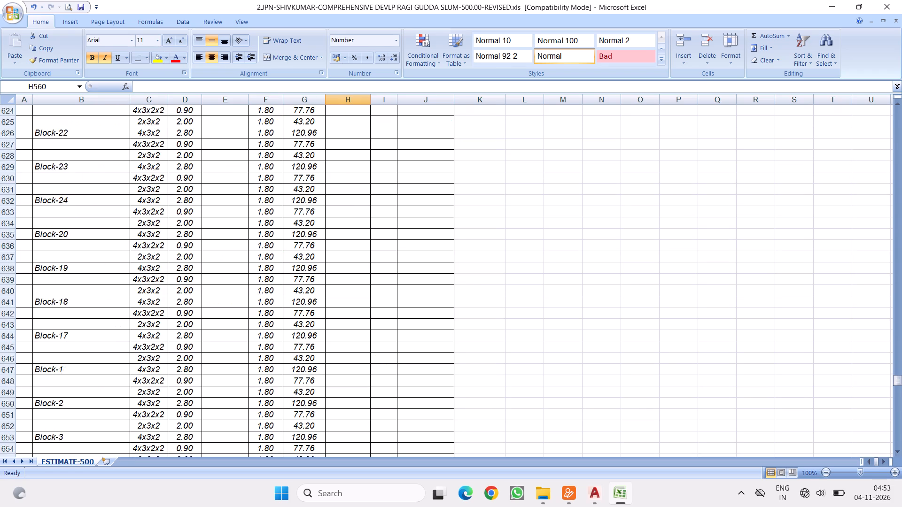
{"action": "scroll", "coordinate": [381, 308], "scroll_direction": "down", "scroll_amount": 20}
{"action": "scroll", "coordinate": [381, 308], "scroll_direction": "down", "scroll_amount": 7}
{"action": "scroll", "coordinate": [331, 280], "scroll_direction": "down", "scroll_amount": 17}
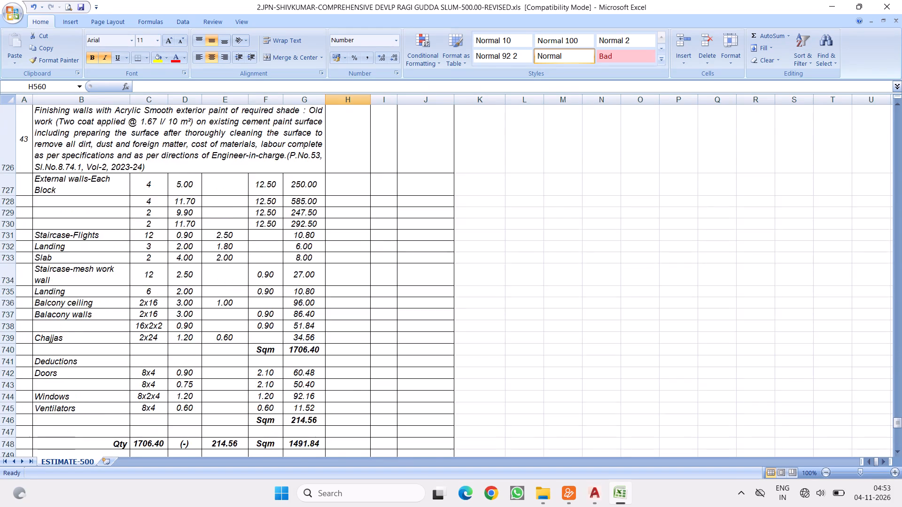
{"action": "scroll", "coordinate": [407, 250], "scroll_direction": "down", "scroll_amount": 5}
{"action": "scroll", "coordinate": [368, 280], "scroll_direction": "down", "scroll_amount": 7}
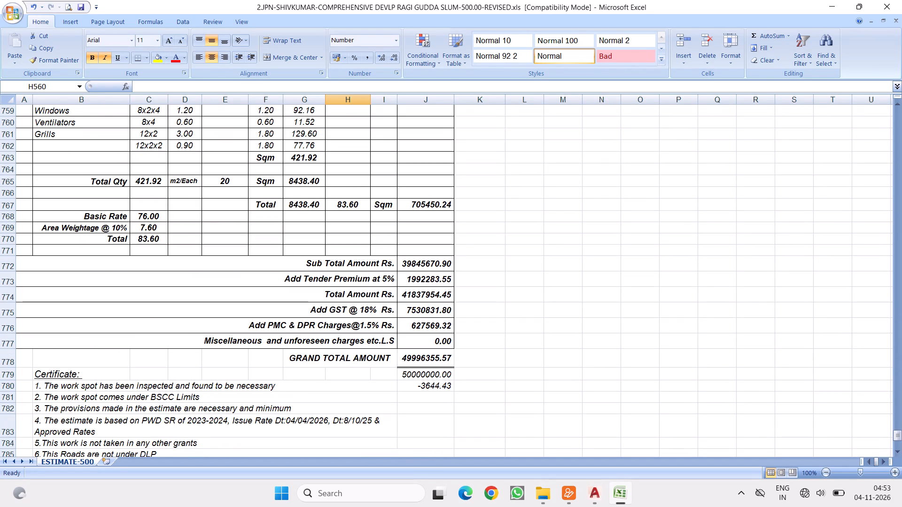
{"action": "left_click", "coordinate": [414, 343]}
{"action": "type", "text": "3644.43"}
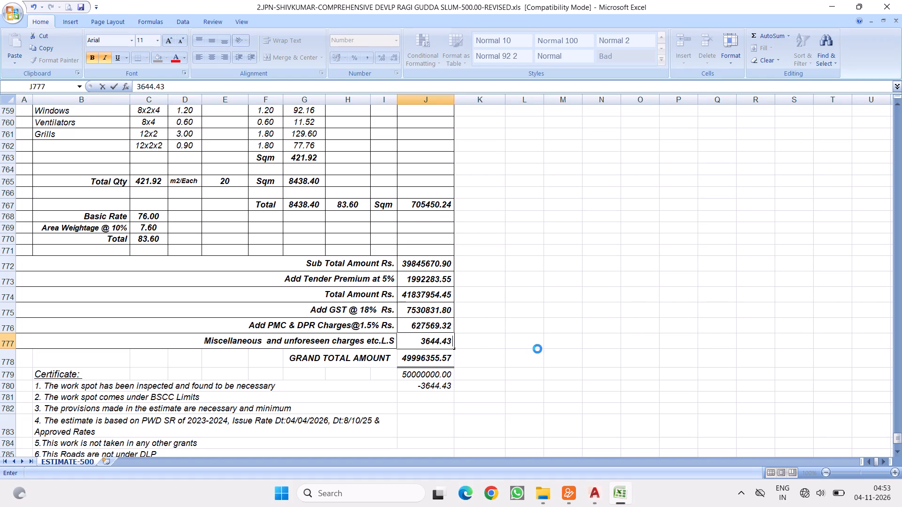
{"action": "left_click", "coordinate": [537, 349]}
Clear the 500 lakh target and difference check cells J779:J780 below the grand total.
{"action": "left_click_drag", "start_coordinate": [438, 375], "coordinate": [435, 386]}
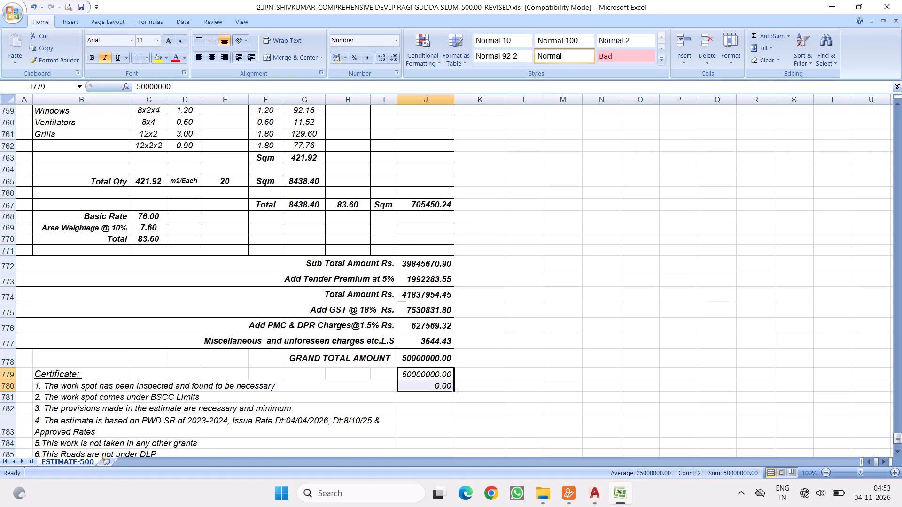
{"action": "key", "text": "Delete"}
{"action": "left_click", "coordinate": [544, 345]}
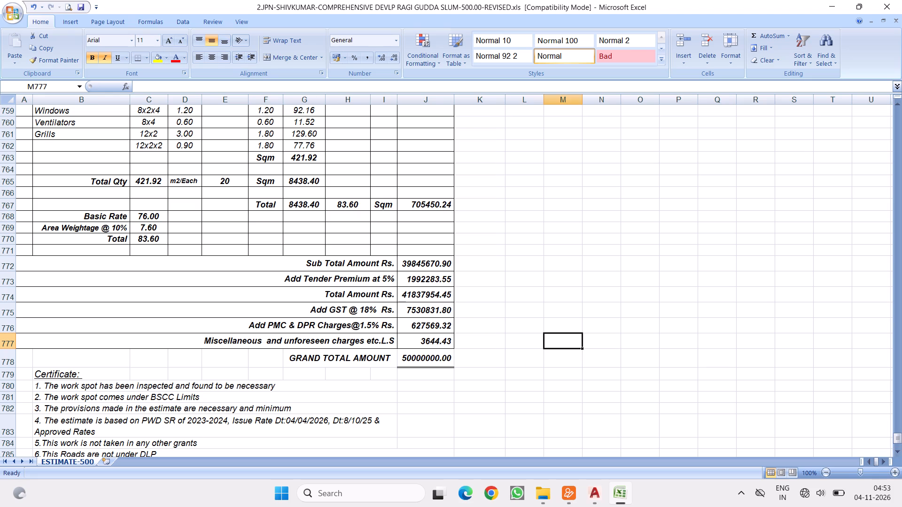
Delete rows 89 to 136 in item 5, the road cuttings and damaged portions measurements above the Footpath line.
{"action": "left_click_drag", "start_coordinate": [895, 434], "coordinate": [900, 0]}
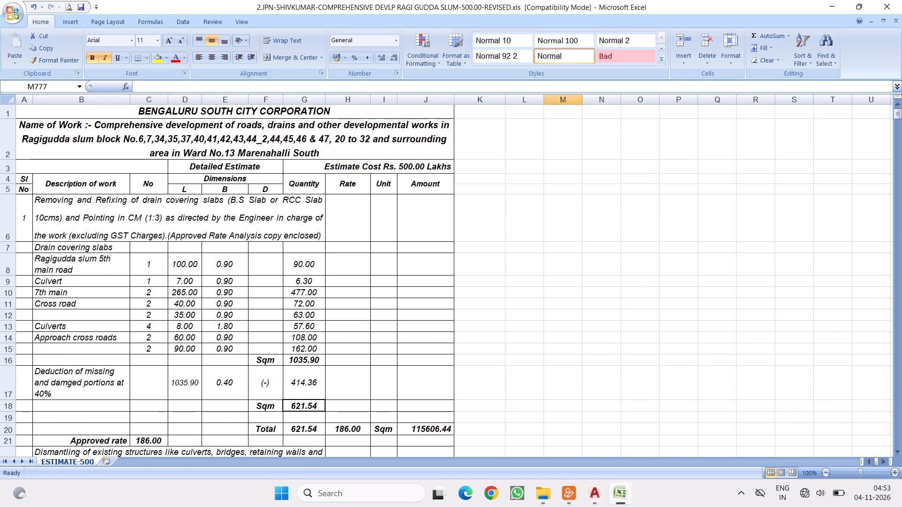
{"action": "scroll", "coordinate": [188, 261], "scroll_direction": "down", "scroll_amount": 7}
{"action": "scroll", "coordinate": [211, 287], "scroll_direction": "down", "scroll_amount": 14}
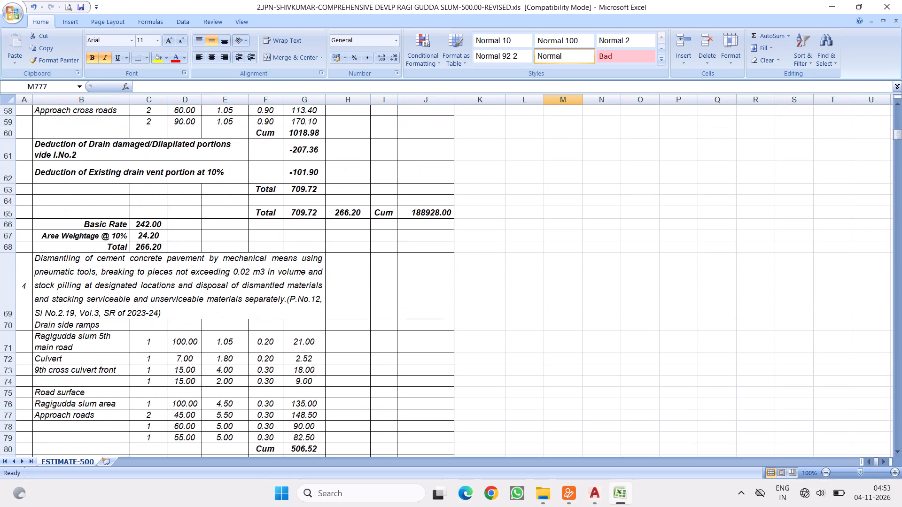
{"action": "scroll", "coordinate": [262, 244], "scroll_direction": "up", "scroll_amount": 5}
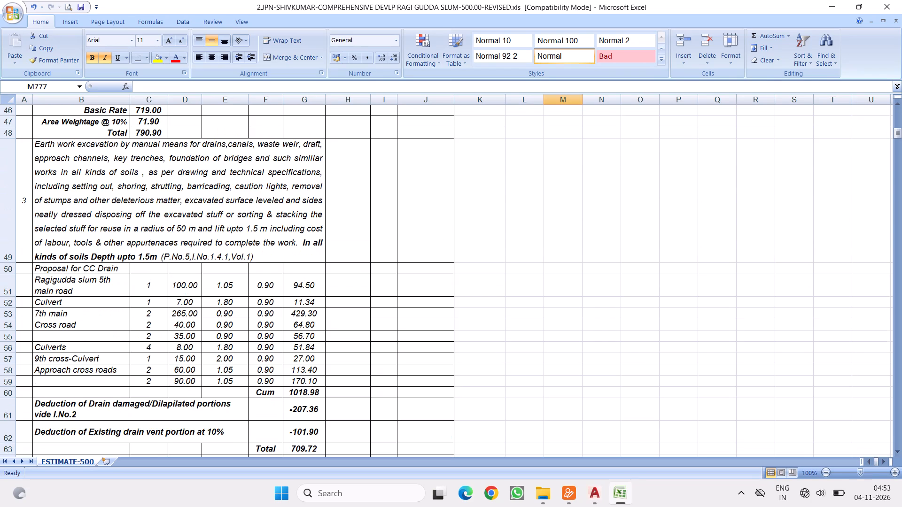
{"action": "scroll", "coordinate": [318, 252], "scroll_direction": "down", "scroll_amount": 15}
{"action": "scroll", "coordinate": [278, 255], "scroll_direction": "down", "scroll_amount": 4}
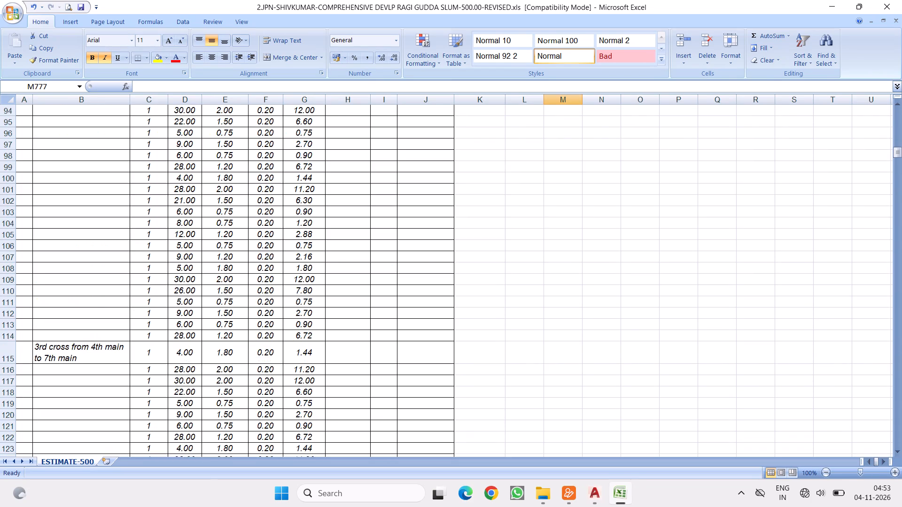
{"action": "scroll", "coordinate": [245, 242], "scroll_direction": "up", "scroll_amount": 3}
{"action": "left_click_drag", "start_coordinate": [9, 261], "coordinate": [12, 268]}
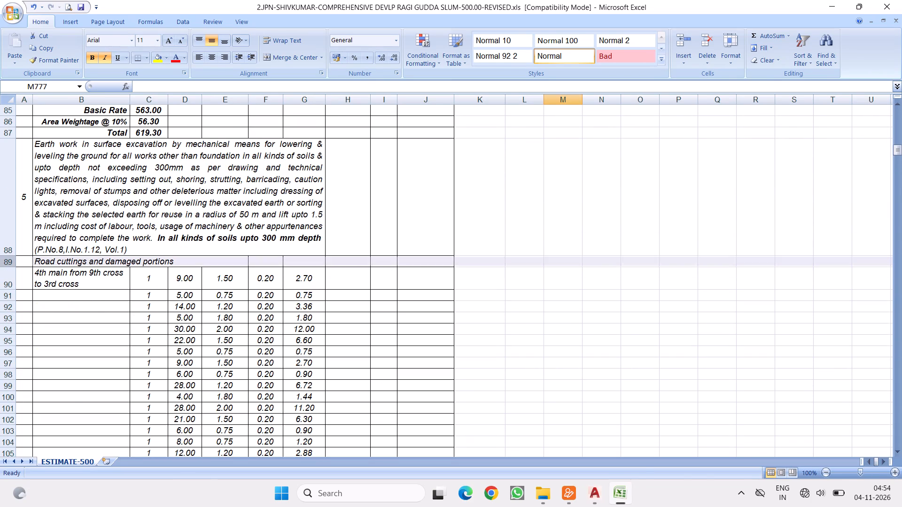
{"action": "left_click_drag", "start_coordinate": [12, 268], "coordinate": [109, 386]}
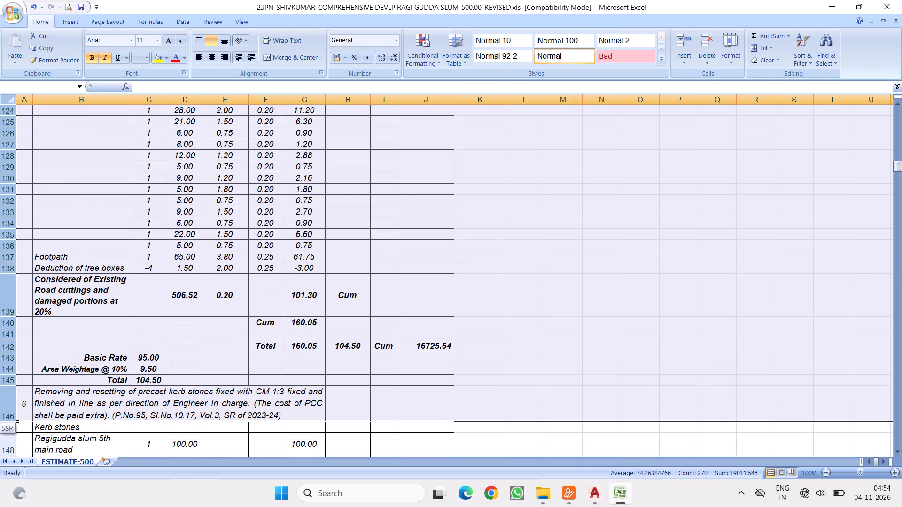
{"action": "left_click_drag", "start_coordinate": [109, 386], "coordinate": [195, 243]}
{"action": "right_click", "coordinate": [161, 208]}
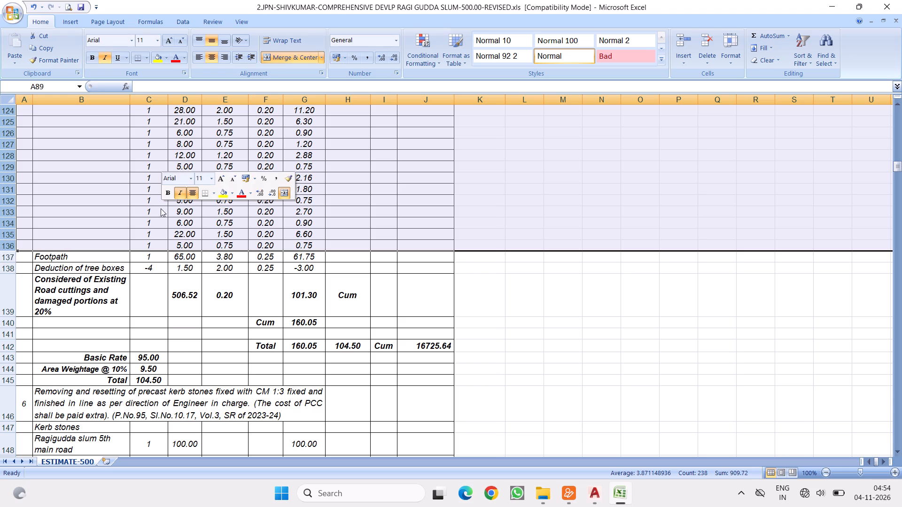
{"action": "left_click", "coordinate": [186, 281]}
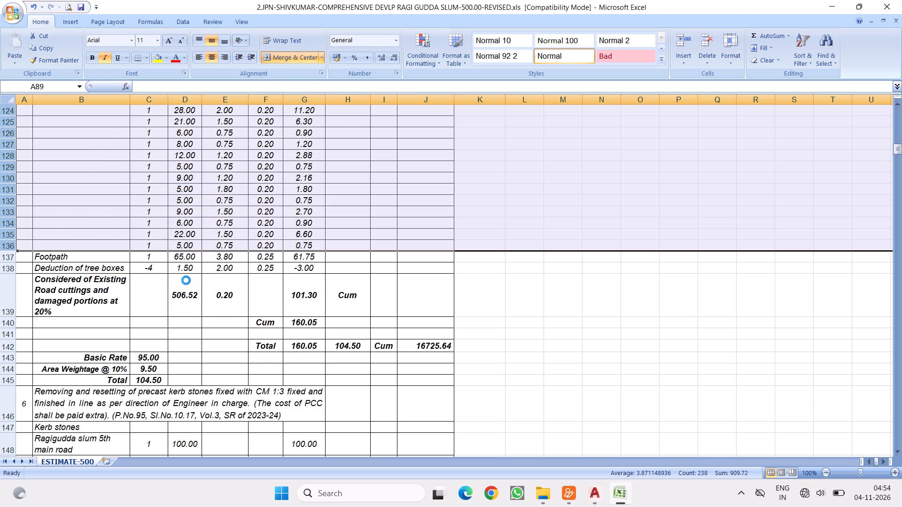
{"action": "left_click", "coordinate": [385, 317]}
Check the sum of item 5's remaining quantities in G89:G91 and review the items that follow, down to item 23.
{"action": "left_click_drag", "start_coordinate": [305, 285], "coordinate": [302, 307]}
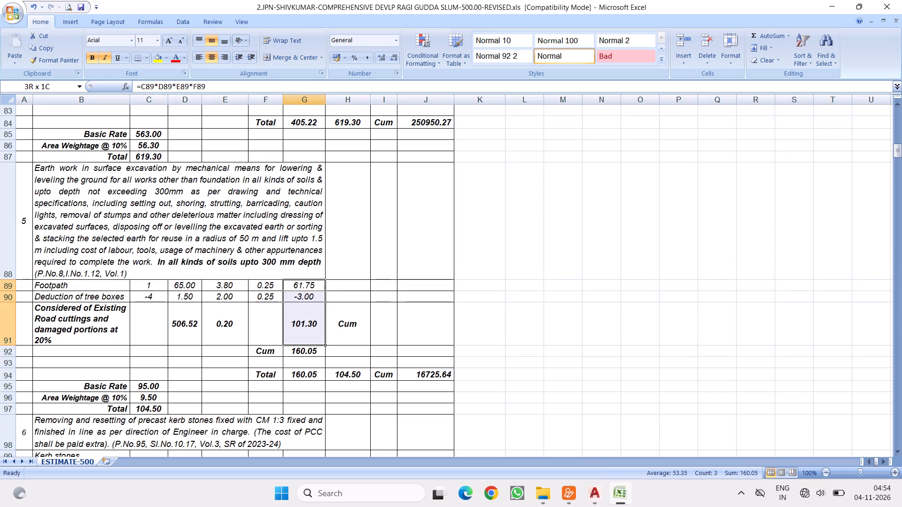
{"action": "left_click_drag", "start_coordinate": [302, 307], "coordinate": [300, 321]}
{"action": "scroll", "coordinate": [338, 302], "scroll_direction": "down", "scroll_amount": 7}
{"action": "scroll", "coordinate": [275, 265], "scroll_direction": "down", "scroll_amount": 20}
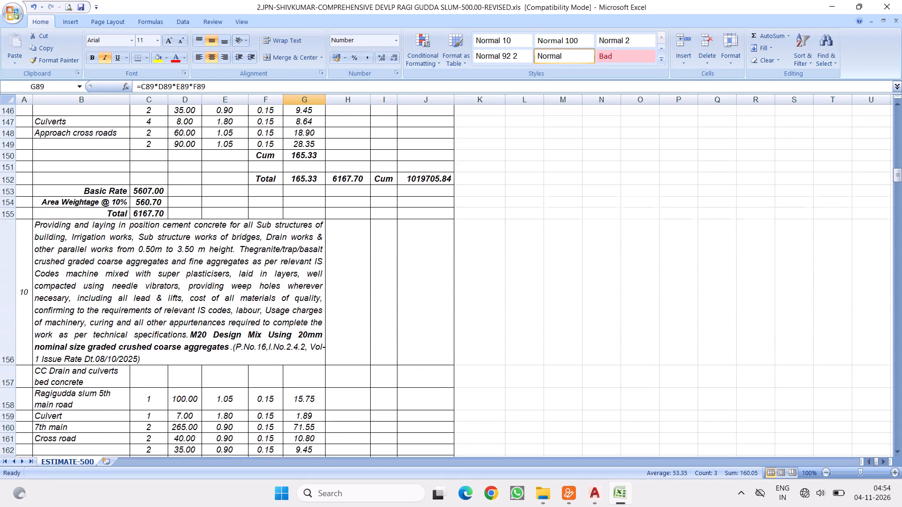
{"action": "scroll", "coordinate": [324, 267], "scroll_direction": "down", "scroll_amount": 12}
{"action": "scroll", "coordinate": [290, 332], "scroll_direction": "down", "scroll_amount": 20}
{"action": "scroll", "coordinate": [290, 332], "scroll_direction": "down", "scroll_amount": 1}
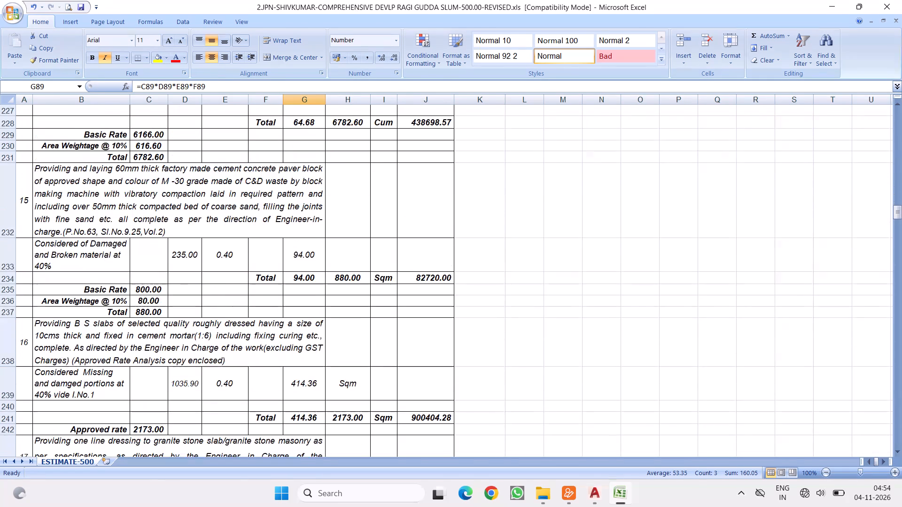
{"action": "scroll", "coordinate": [304, 238], "scroll_direction": "down", "scroll_amount": 8}
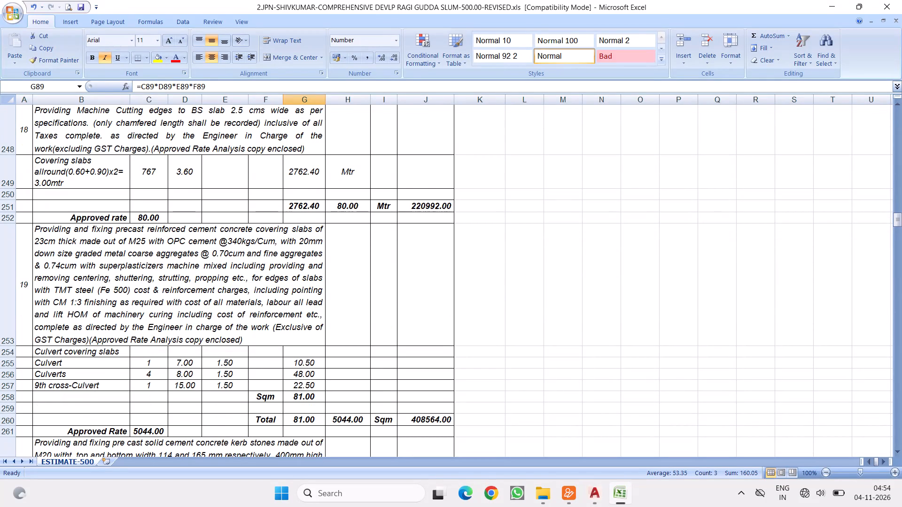
{"action": "scroll", "coordinate": [329, 184], "scroll_direction": "down", "scroll_amount": 5}
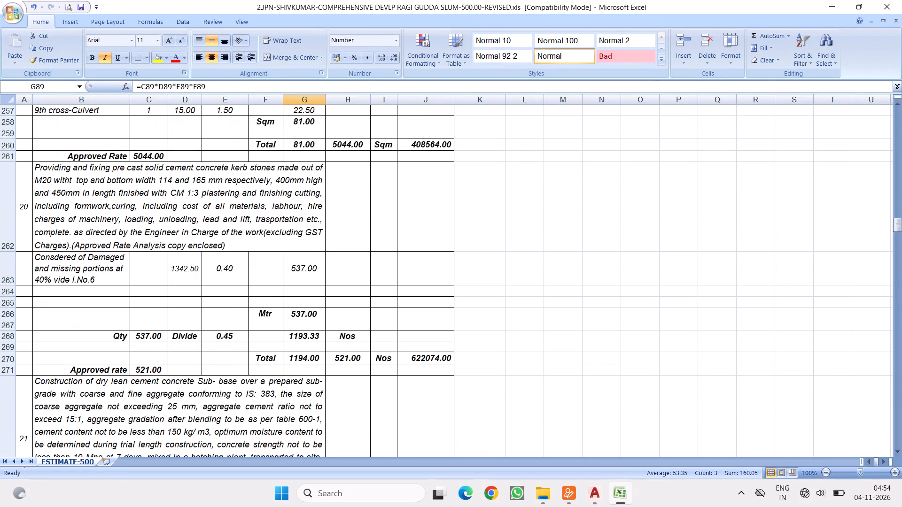
{"action": "scroll", "coordinate": [248, 272], "scroll_direction": "down", "scroll_amount": 4}
{"action": "left_click", "coordinate": [209, 183]}
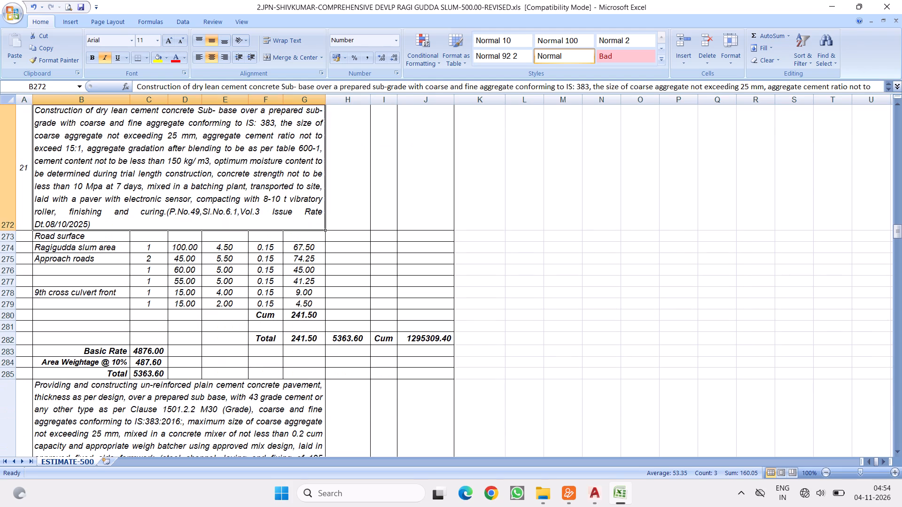
{"action": "scroll", "coordinate": [242, 301], "scroll_direction": "down", "scroll_amount": 4}
{"action": "left_click", "coordinate": [200, 253]}
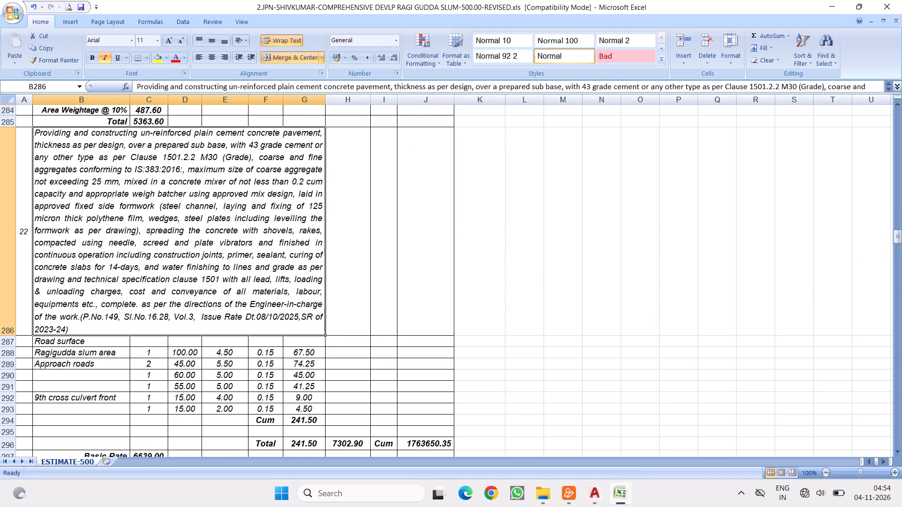
{"action": "scroll", "coordinate": [244, 257], "scroll_direction": "down", "scroll_amount": 7}
{"action": "scroll", "coordinate": [228, 222], "scroll_direction": "up", "scroll_amount": 2}
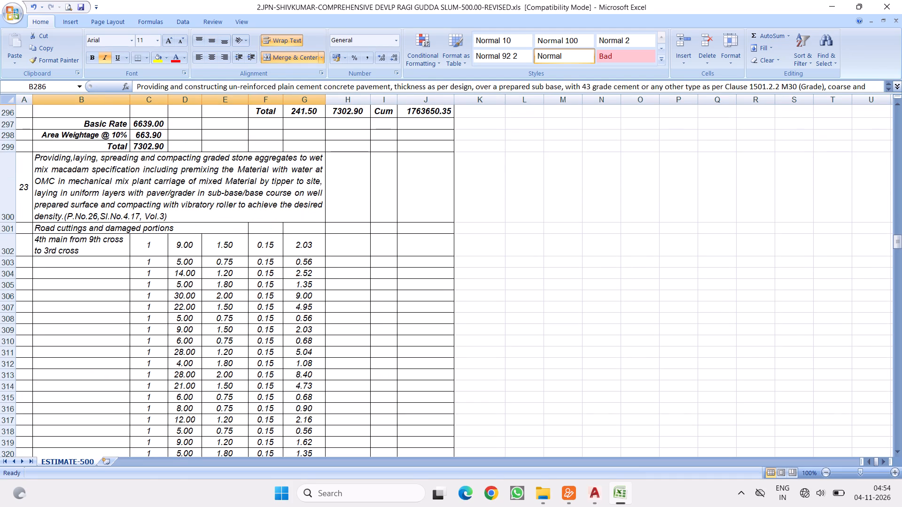
Delete all rows of item 23, the wet mix macadam work, starting at row 300.
{"action": "left_click_drag", "start_coordinate": [0, 203], "coordinate": [99, 489]}
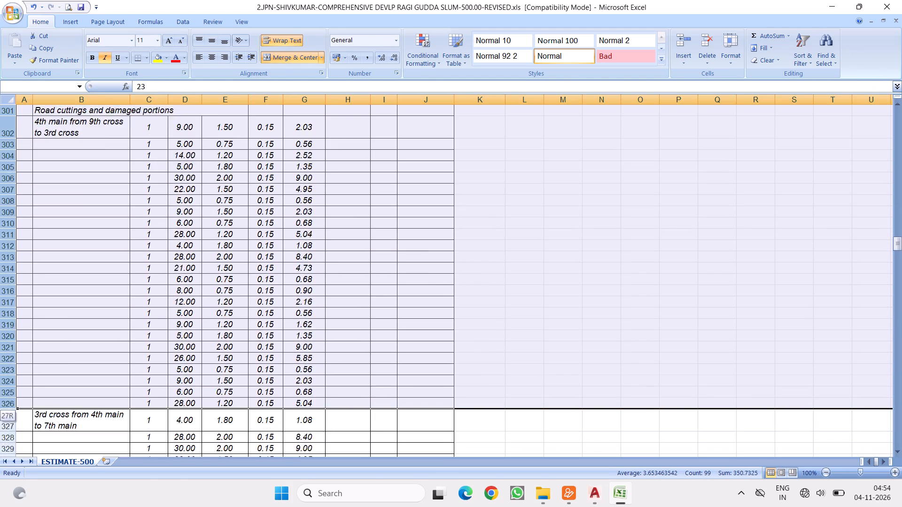
{"action": "left_click_drag", "start_coordinate": [99, 489], "coordinate": [264, 211]}
{"action": "right_click", "coordinate": [193, 187]}
{"action": "left_click", "coordinate": [222, 258]}
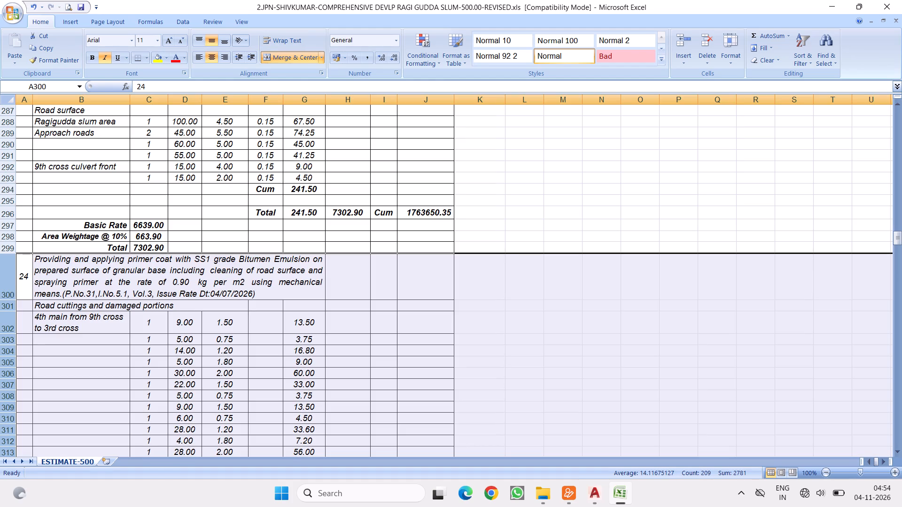
Delete rows 300 to 441 holding items 24 to 28, from the primer coat through the thermoplastic road marking.
{"action": "left_click_drag", "start_coordinate": [0, 276], "coordinate": [87, 488]}
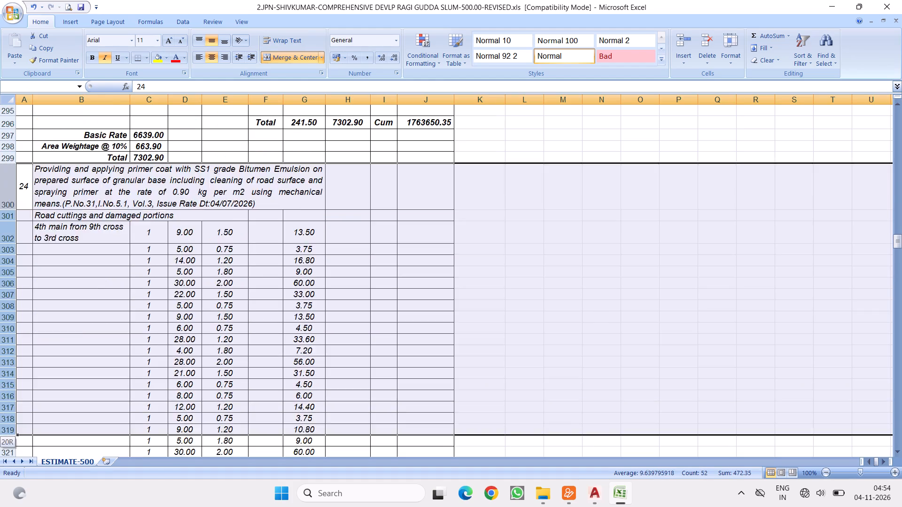
{"action": "left_click_drag", "start_coordinate": [87, 488], "coordinate": [177, 427]}
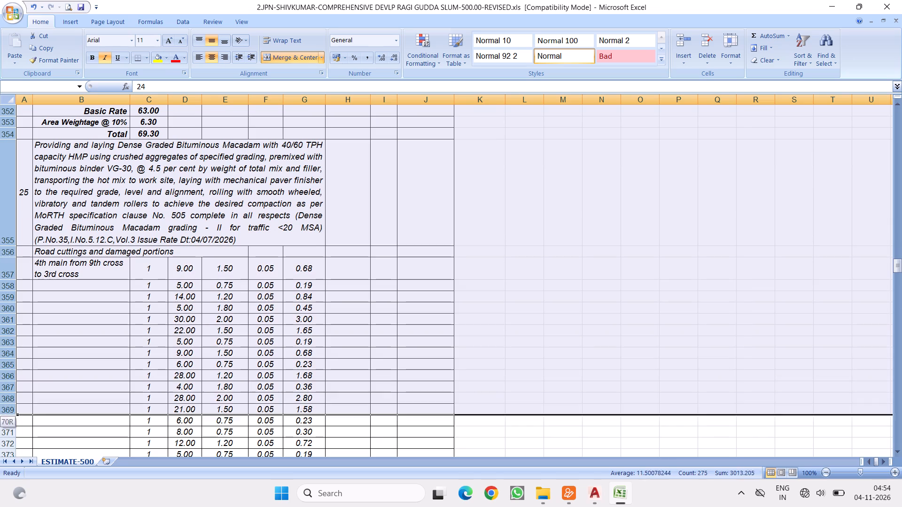
{"action": "left_click_drag", "start_coordinate": [177, 427], "coordinate": [173, 477]}
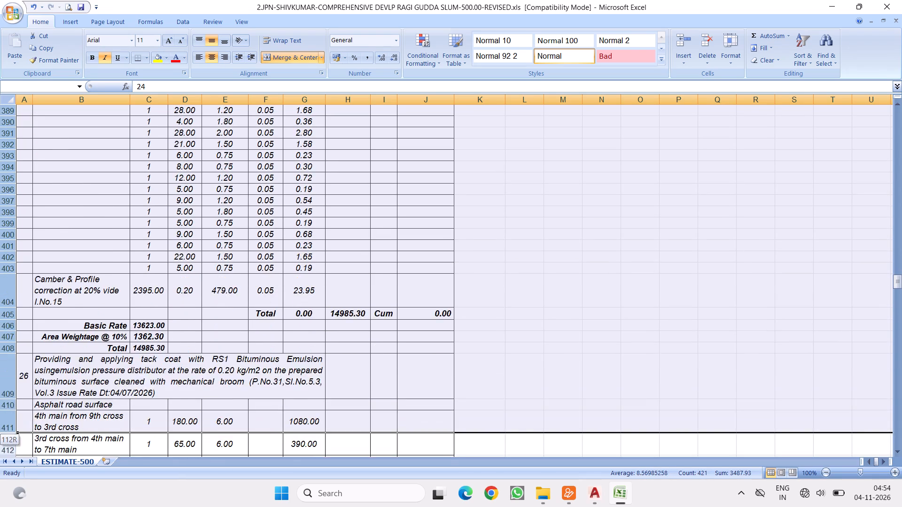
{"action": "left_click_drag", "start_coordinate": [173, 477], "coordinate": [219, 425]}
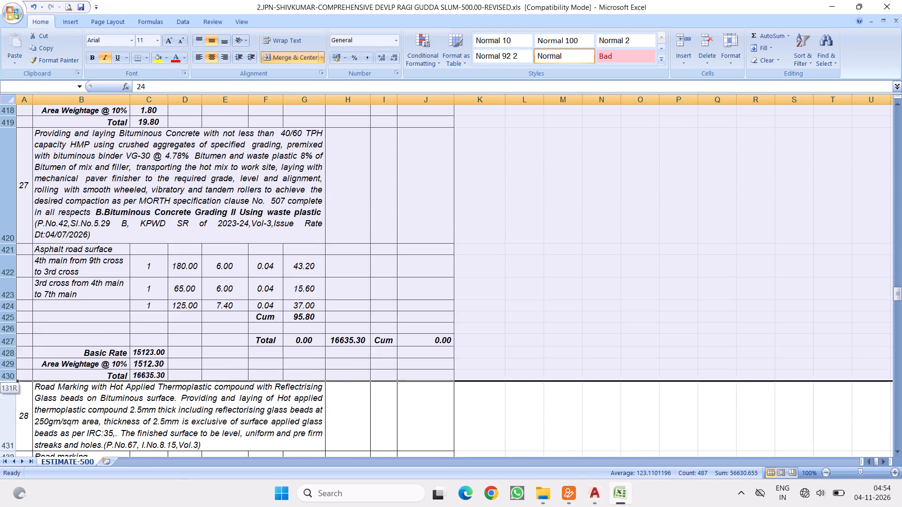
{"action": "left_click_drag", "start_coordinate": [219, 425], "coordinate": [219, 467]}
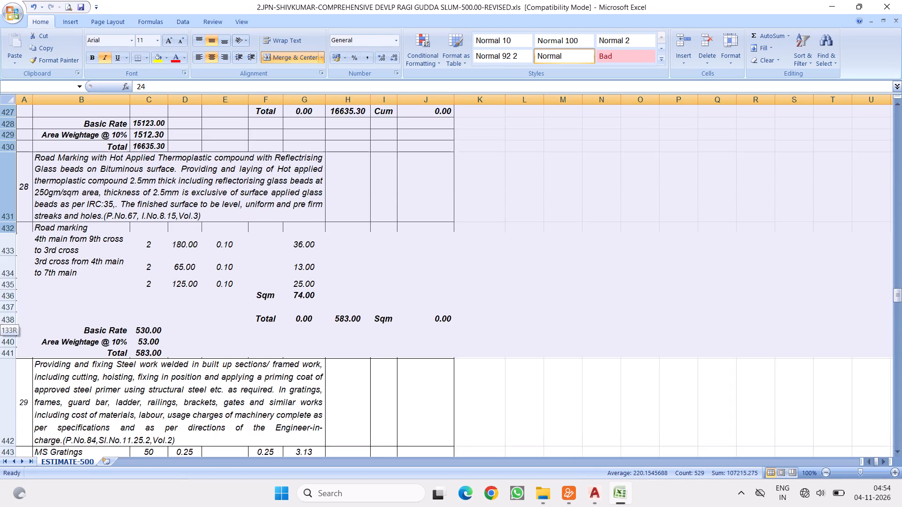
{"action": "left_click_drag", "start_coordinate": [219, 467], "coordinate": [229, 326]}
{"action": "right_click", "coordinate": [142, 153]}
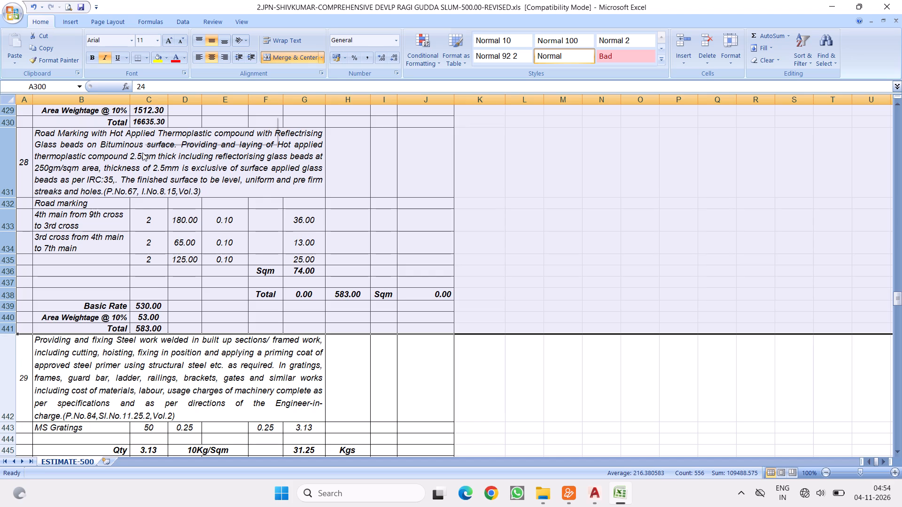
{"action": "left_click", "coordinate": [169, 224]}
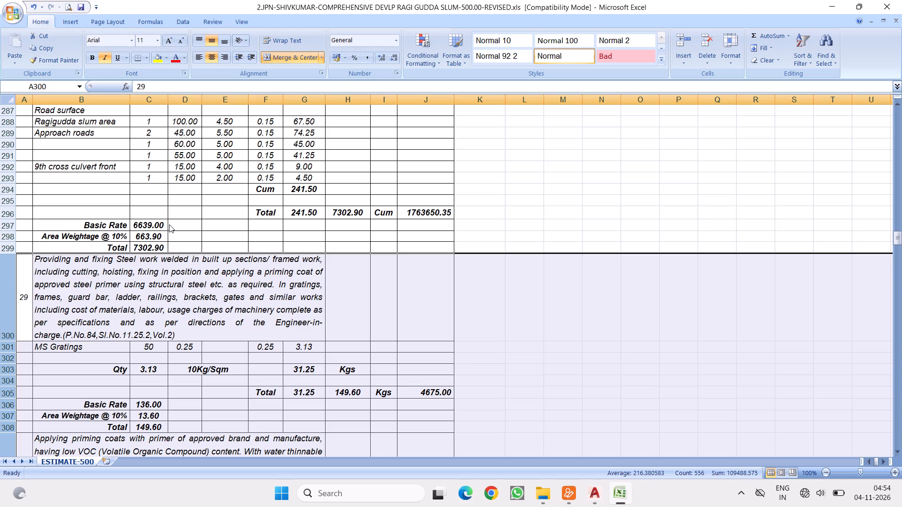
{"action": "left_click", "coordinate": [169, 275]}
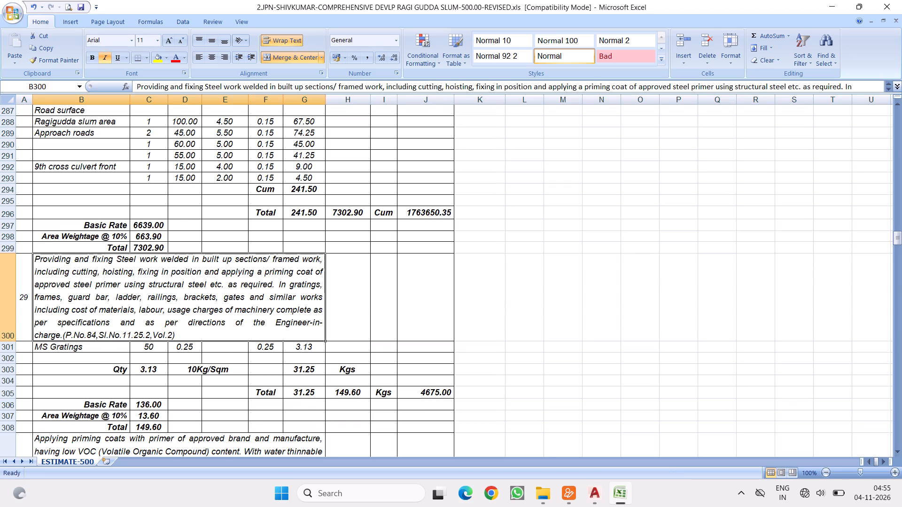
Review the remaining items from the steel work down to the grand total and certificate to verify the estimate after the deletions.
{"action": "scroll", "coordinate": [236, 315], "scroll_direction": "down", "scroll_amount": 3}
{"action": "scroll", "coordinate": [209, 276], "scroll_direction": "down", "scroll_amount": 9}
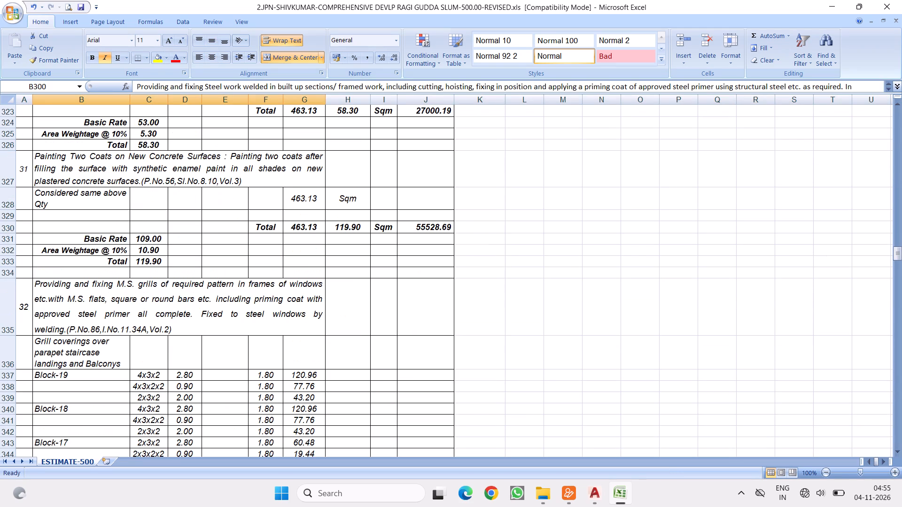
{"action": "scroll", "coordinate": [237, 307], "scroll_direction": "down", "scroll_amount": 11}
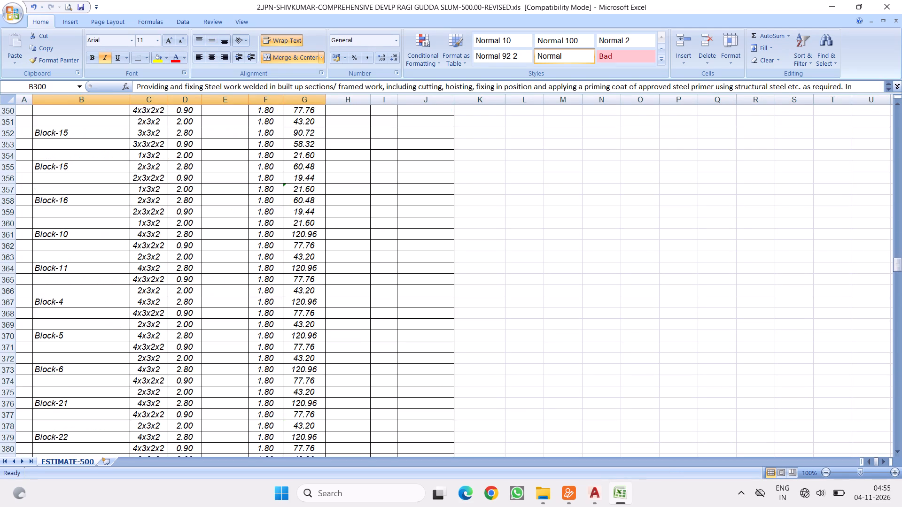
{"action": "scroll", "coordinate": [235, 315], "scroll_direction": "down", "scroll_amount": 8}
{"action": "scroll", "coordinate": [263, 268], "scroll_direction": "down", "scroll_amount": 20}
{"action": "scroll", "coordinate": [263, 268], "scroll_direction": "down", "scroll_amount": 1}
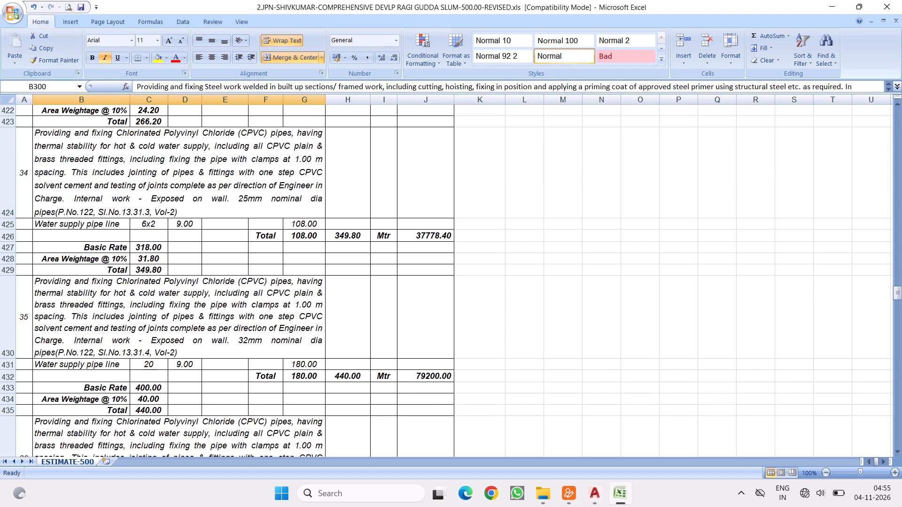
{"action": "scroll", "coordinate": [261, 248], "scroll_direction": "down", "scroll_amount": 18}
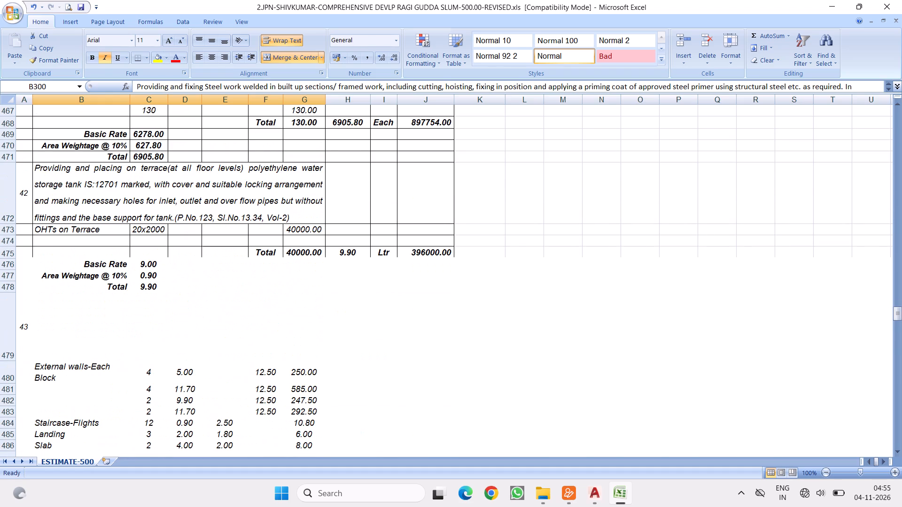
{"action": "scroll", "coordinate": [230, 237], "scroll_direction": "down", "scroll_amount": 2}
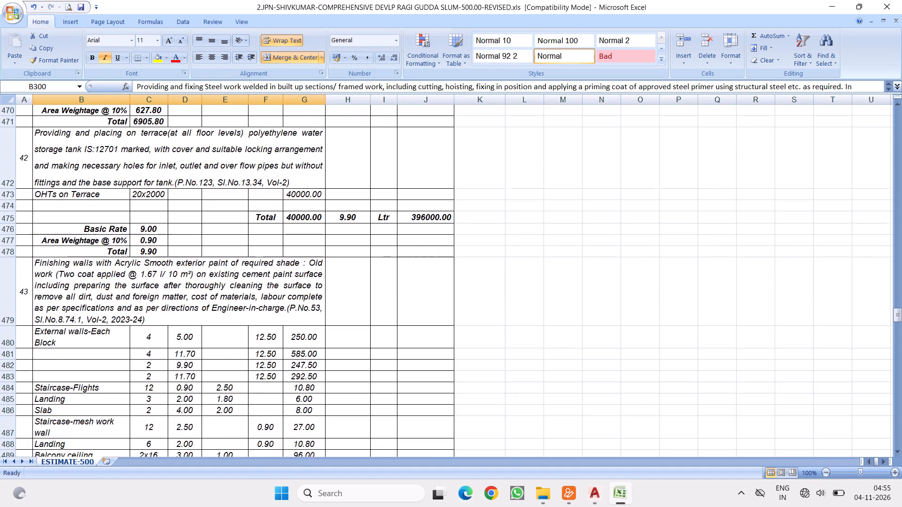
{"action": "scroll", "coordinate": [230, 237], "scroll_direction": "down", "scroll_amount": 2}
{"action": "scroll", "coordinate": [210, 302], "scroll_direction": "down", "scroll_amount": 13}
{"action": "scroll", "coordinate": [444, 227], "scroll_direction": "down", "scroll_amount": 2}
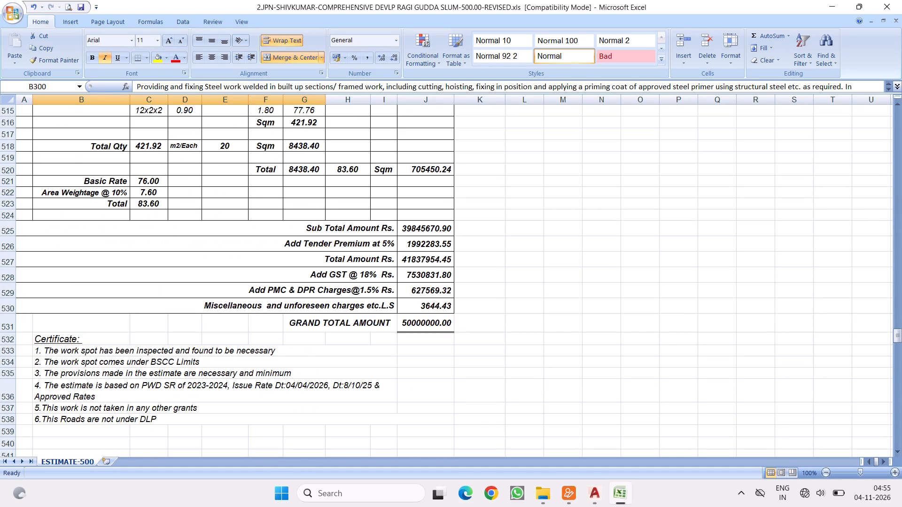
Inspect the subtotal formula in J525 and check the range of item amounts it covers.
{"action": "left_click", "coordinate": [537, 314]}
{"action": "left_click", "coordinate": [417, 230]}
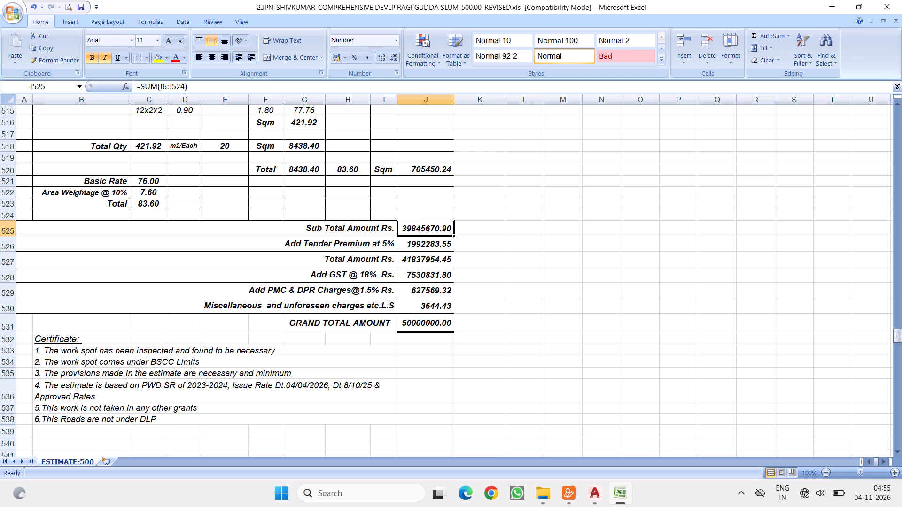
{"action": "left_click", "coordinate": [193, 87]}
{"action": "left_click_drag", "start_coordinate": [897, 336], "coordinate": [901, 0]}
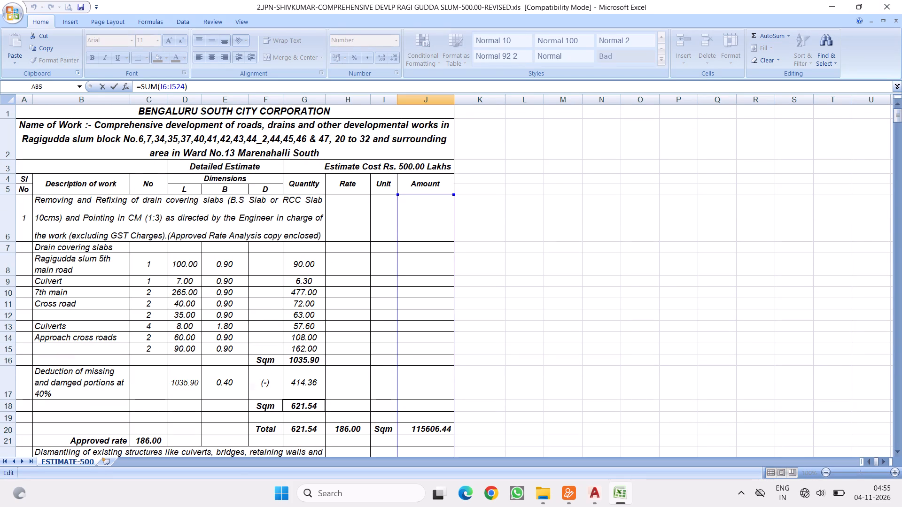
{"action": "left_click", "coordinate": [754, 36]}
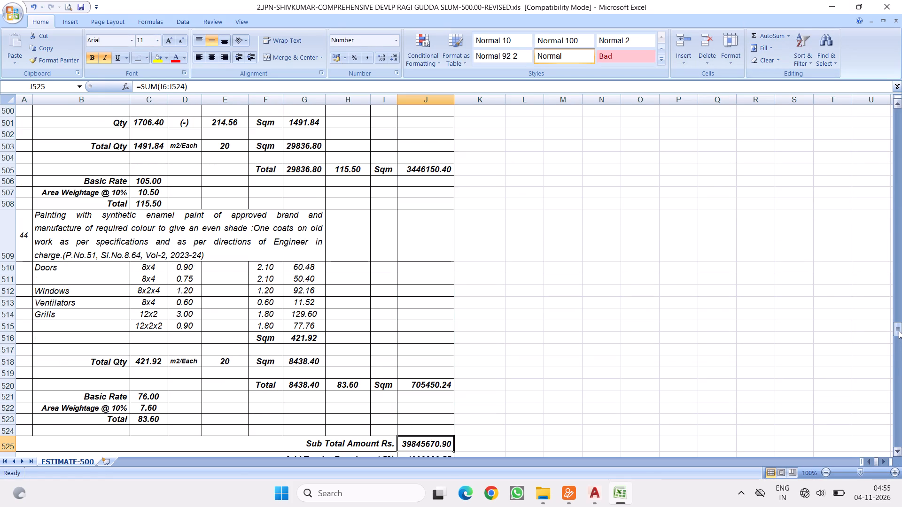
Return to the start of the estimate and save the workbook.
{"action": "left_click_drag", "start_coordinate": [899, 330], "coordinate": [901, 0]}
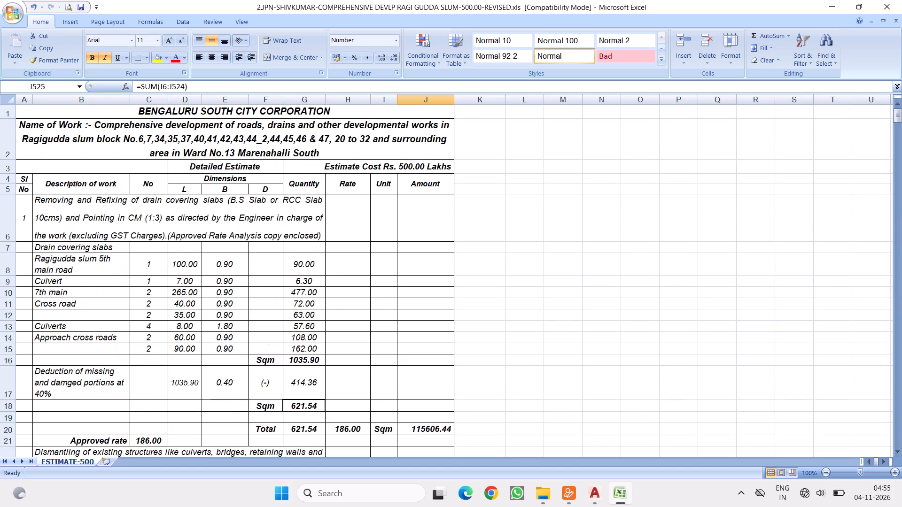
{"action": "scroll", "coordinate": [194, 246], "scroll_direction": "up", "scroll_amount": 2}
{"action": "left_click", "coordinate": [81, 6]}
Review items 1 to 5, from the drain covering slabs through the surface excavation, checking descriptions and serial numbers.
{"action": "left_click", "coordinate": [70, 223]}
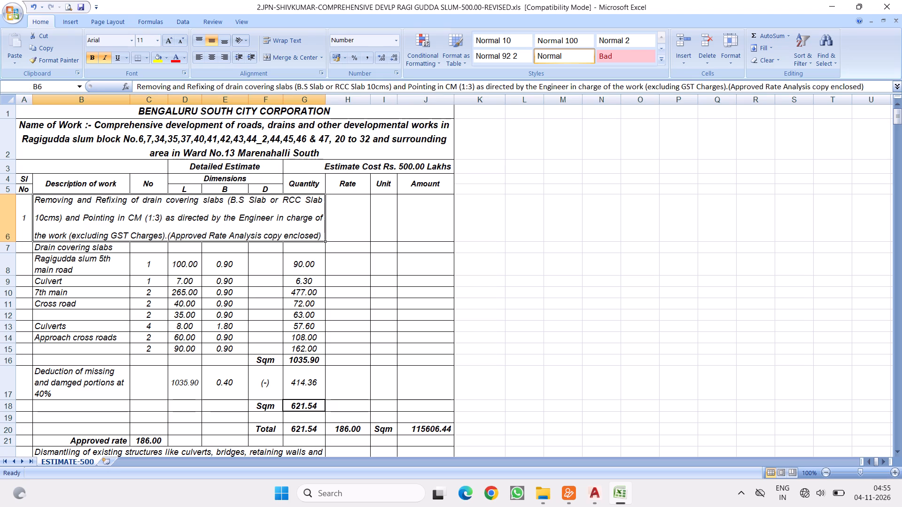
{"action": "scroll", "coordinate": [123, 269], "scroll_direction": "down", "scroll_amount": 5}
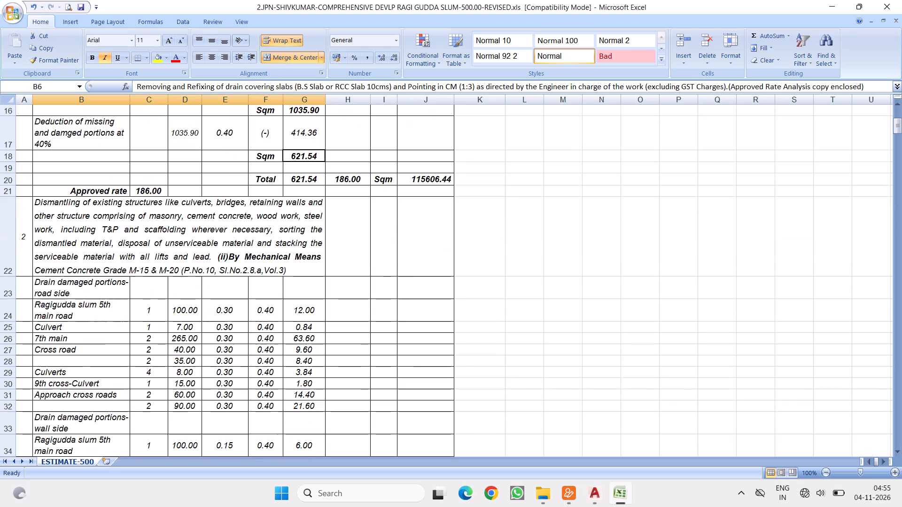
{"action": "left_click", "coordinate": [126, 234]}
{"action": "scroll", "coordinate": [151, 243], "scroll_direction": "down", "scroll_amount": 4}
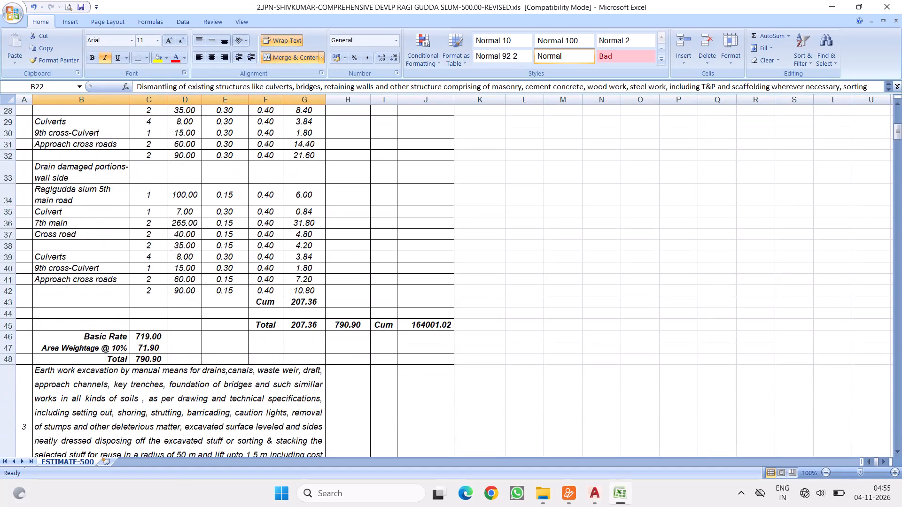
{"action": "scroll", "coordinate": [154, 245], "scroll_direction": "down", "scroll_amount": 5}
{"action": "left_click", "coordinate": [129, 240]}
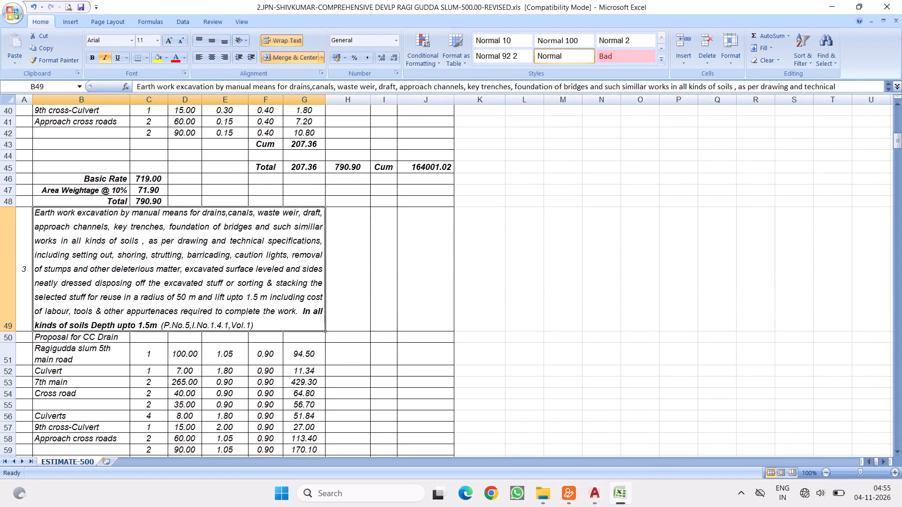
{"action": "scroll", "coordinate": [129, 239], "scroll_direction": "down", "scroll_amount": 8}
{"action": "left_click", "coordinate": [101, 198]}
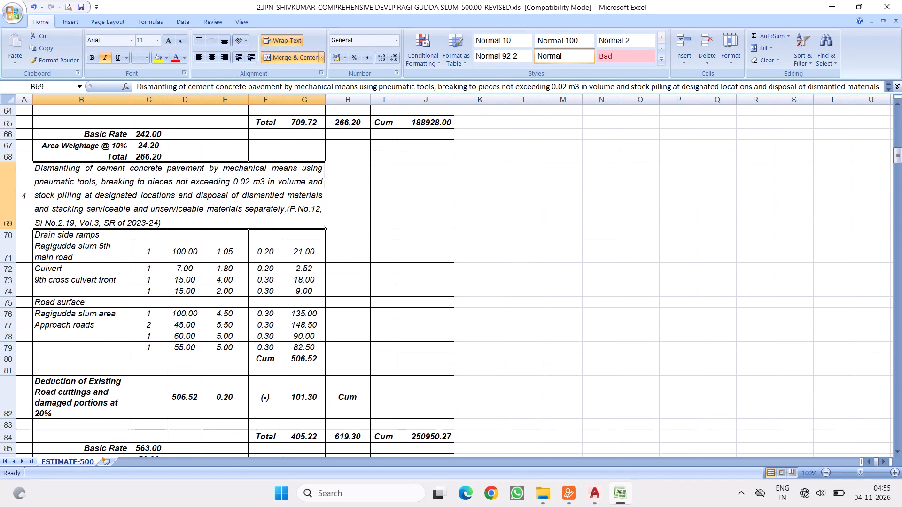
{"action": "scroll", "coordinate": [118, 212], "scroll_direction": "down", "scroll_amount": 7}
{"action": "left_click", "coordinate": [112, 203]}
Review items 6 to 8, covering the kerb stones, the paver resetting and the lead for disposal of earth.
{"action": "scroll", "coordinate": [134, 227], "scroll_direction": "down", "scroll_amount": 2}
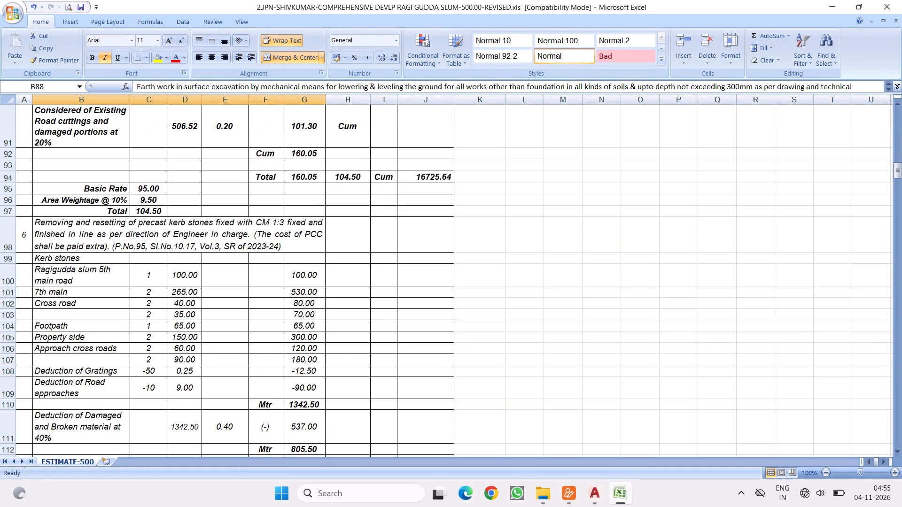
{"action": "left_click", "coordinate": [102, 240]}
{"action": "scroll", "coordinate": [135, 243], "scroll_direction": "down", "scroll_amount": 8}
{"action": "left_click", "coordinate": [105, 196]}
{"action": "scroll", "coordinate": [131, 214], "scroll_direction": "down", "scroll_amount": 2}
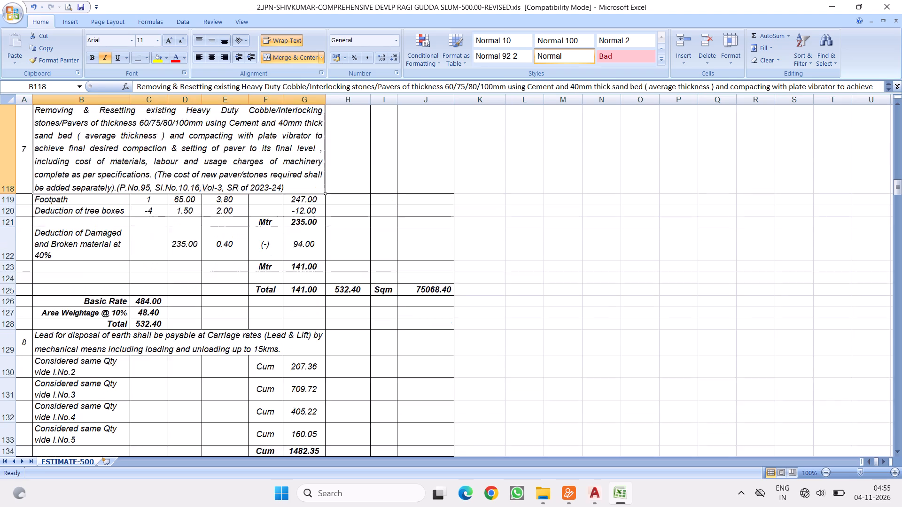
{"action": "left_click", "coordinate": [81, 233]}
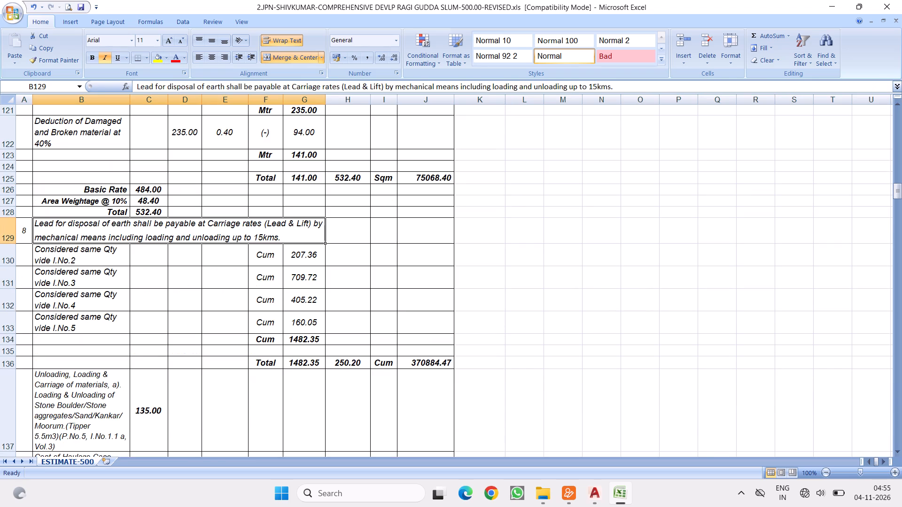
{"action": "scroll", "coordinate": [114, 291], "scroll_direction": "down", "scroll_amount": 3}
{"action": "scroll", "coordinate": [114, 263], "scroll_direction": "up", "scroll_amount": 7}
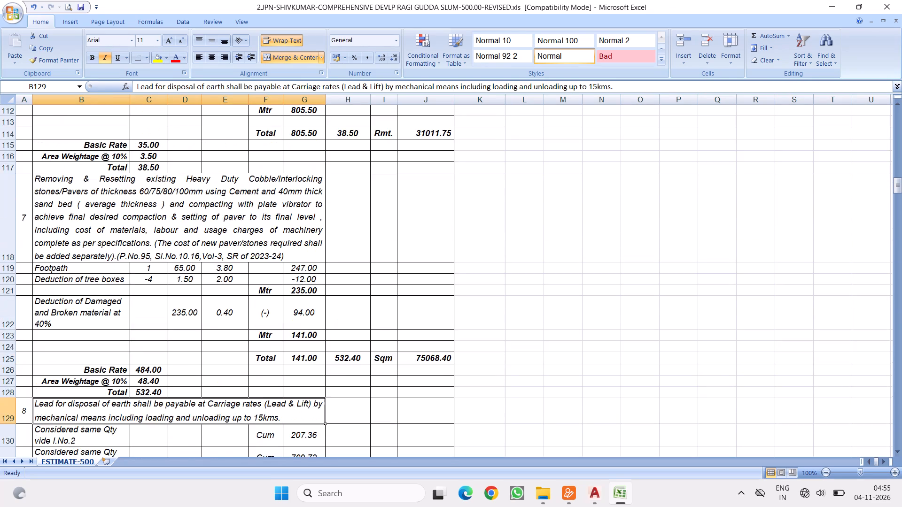
{"action": "scroll", "coordinate": [110, 262], "scroll_direction": "up", "scroll_amount": 5}
{"action": "scroll", "coordinate": [118, 286], "scroll_direction": "down", "scroll_amount": 8}
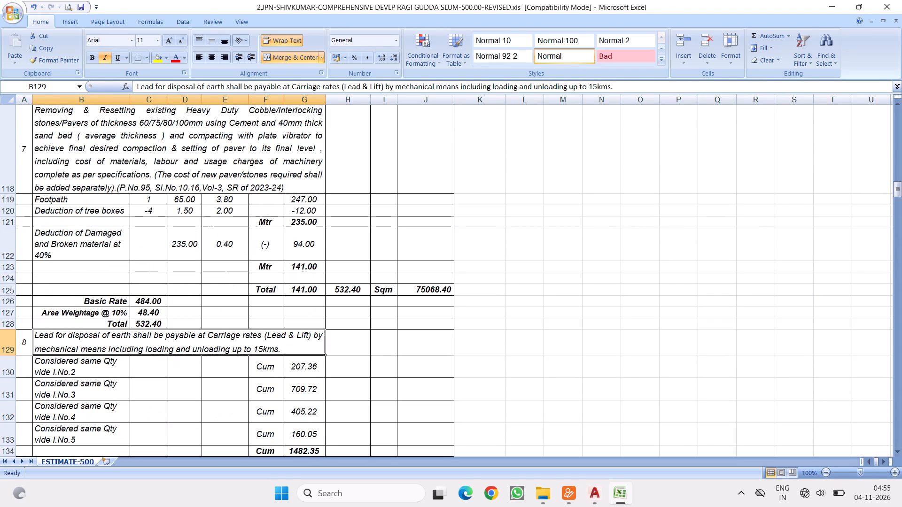
Review items 9 to 18, from the levelling course concrete through the machine cutting of slab edges, checking the serial numbering.
{"action": "scroll", "coordinate": [129, 298], "scroll_direction": "down", "scroll_amount": 5}
{"action": "left_click", "coordinate": [85, 331]}
{"action": "scroll", "coordinate": [146, 306], "scroll_direction": "down", "scroll_amount": 5}
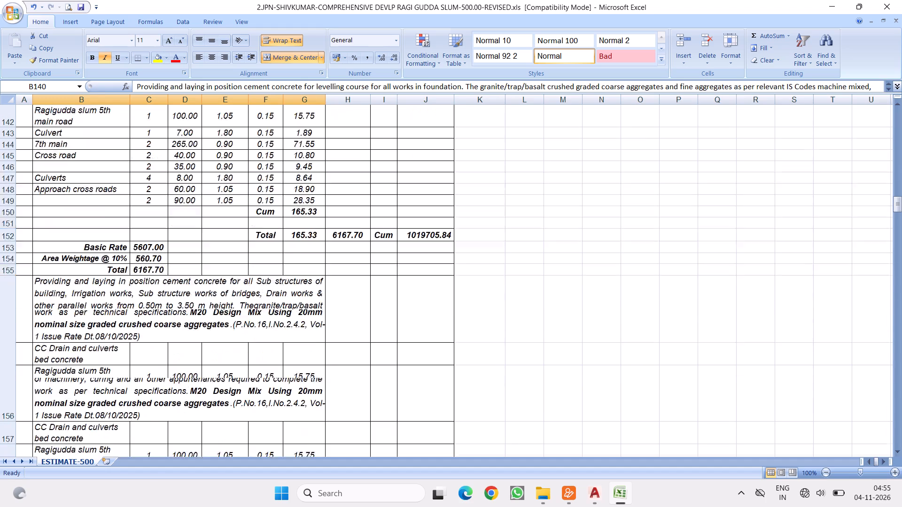
{"action": "scroll", "coordinate": [160, 303], "scroll_direction": "down", "scroll_amount": 2}
{"action": "scroll", "coordinate": [85, 259], "scroll_direction": "down", "scroll_amount": 10}
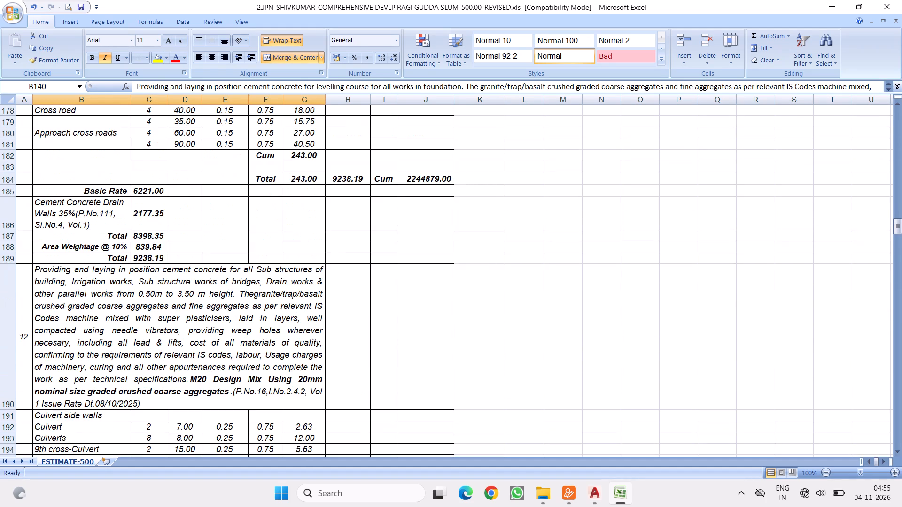
{"action": "scroll", "coordinate": [89, 280], "scroll_direction": "down", "scroll_amount": 9}
{"action": "scroll", "coordinate": [126, 260], "scroll_direction": "down", "scroll_amount": 2}
{"action": "left_click", "coordinate": [82, 242]}
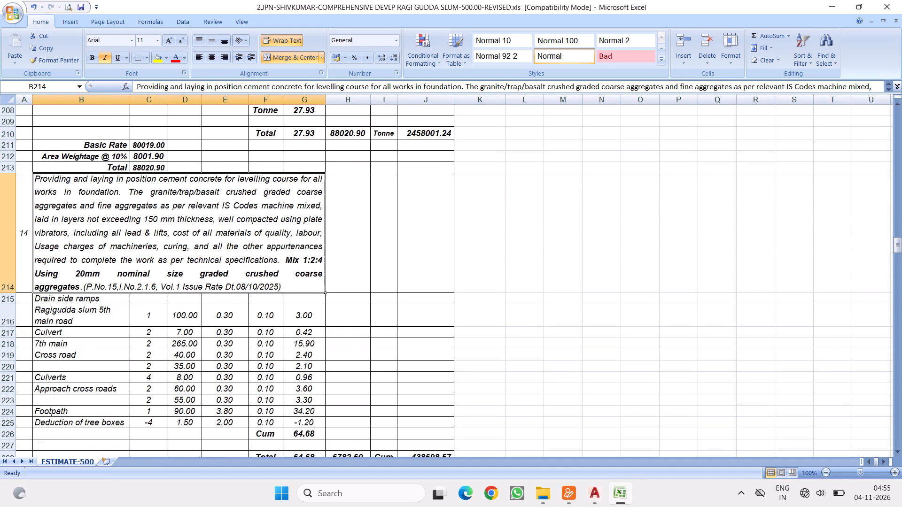
{"action": "scroll", "coordinate": [155, 241], "scroll_direction": "down", "scroll_amount": 8}
{"action": "scroll", "coordinate": [111, 261], "scroll_direction": "down", "scroll_amount": 3}
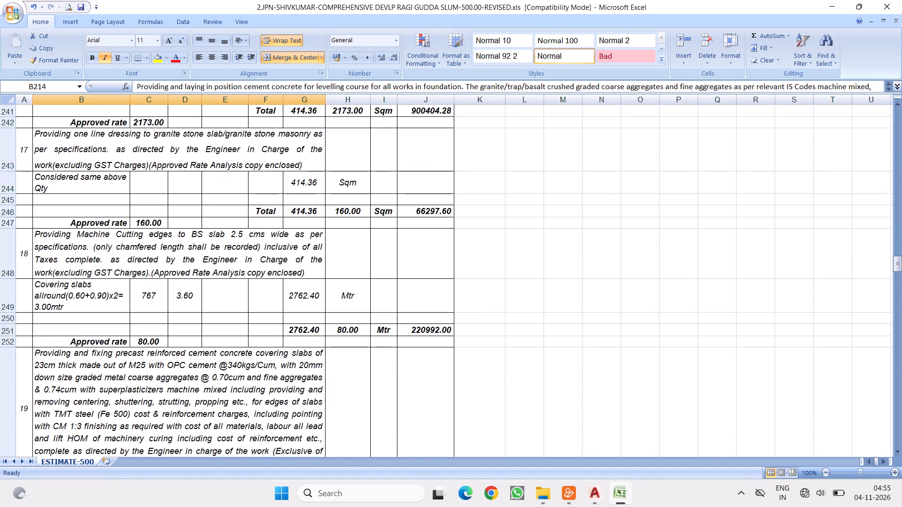
Review items 19 to 22 and the steel work item that follows to find where the serial numbering breaks.
{"action": "scroll", "coordinate": [151, 260], "scroll_direction": "down", "scroll_amount": 8}
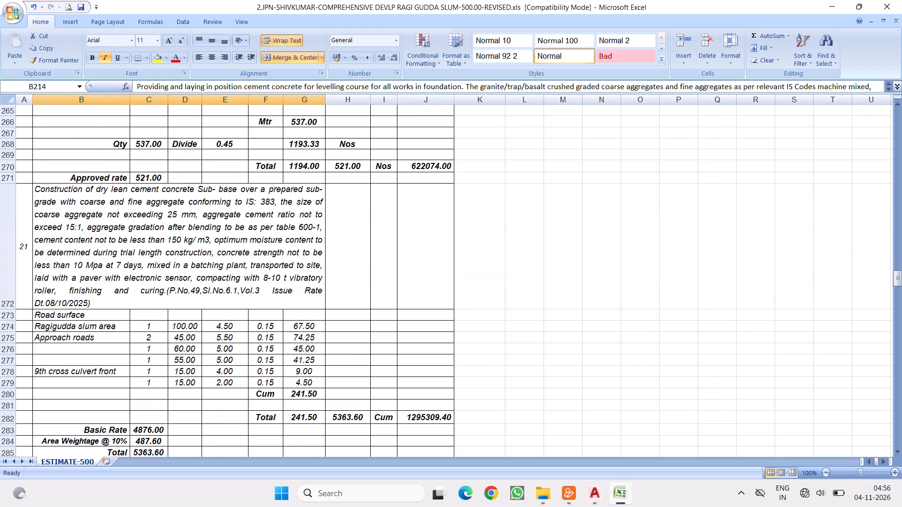
{"action": "scroll", "coordinate": [156, 266], "scroll_direction": "down", "scroll_amount": 8}
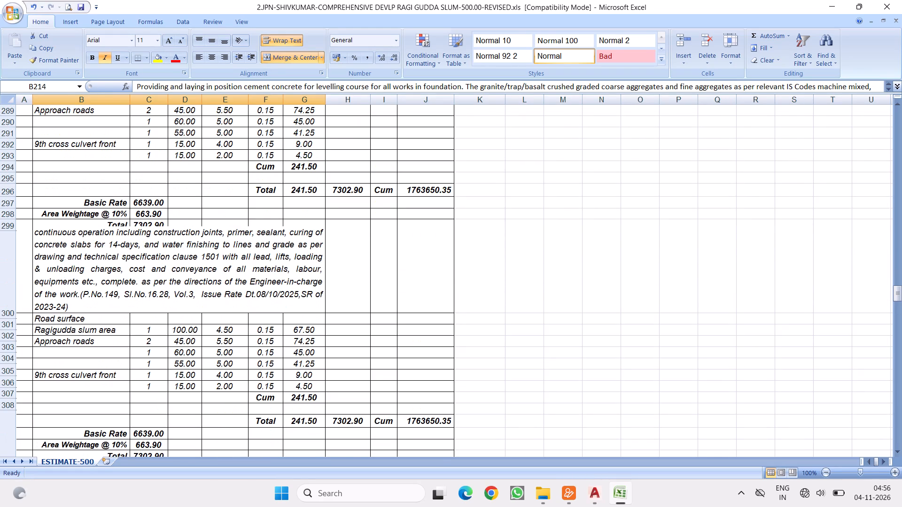
{"action": "scroll", "coordinate": [143, 237], "scroll_direction": "up", "scroll_amount": 7}
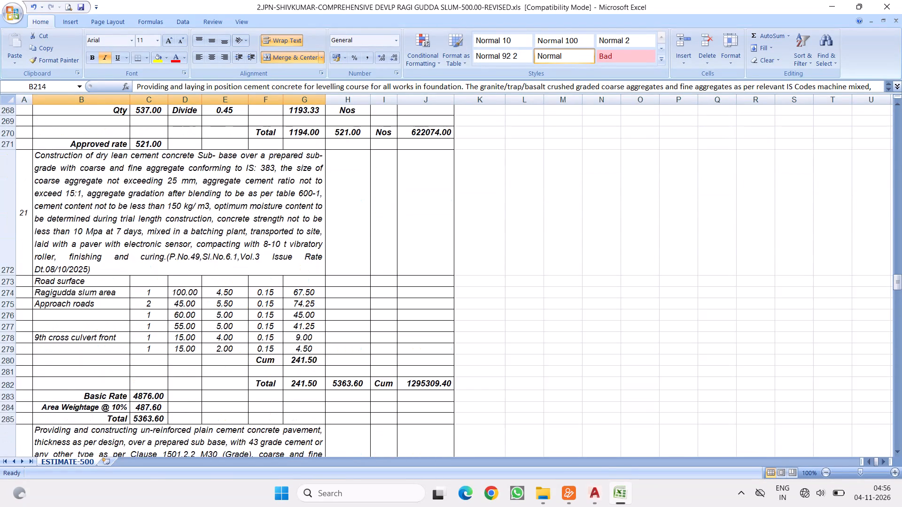
{"action": "scroll", "coordinate": [139, 246], "scroll_direction": "down", "scroll_amount": 3}
{"action": "scroll", "coordinate": [84, 289], "scroll_direction": "down", "scroll_amount": 4}
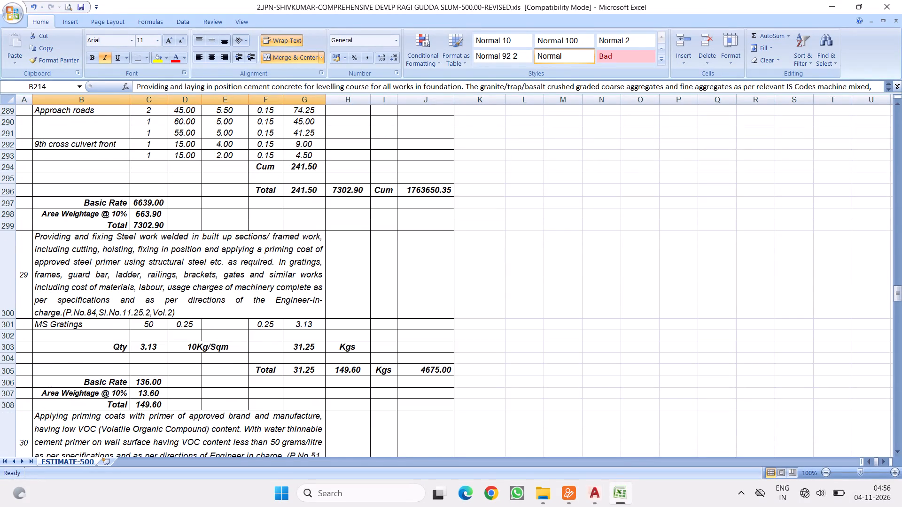
{"action": "scroll", "coordinate": [92, 246], "scroll_direction": "up", "scroll_amount": 2}
{"action": "scroll", "coordinate": [116, 251], "scroll_direction": "down", "scroll_amount": 1}
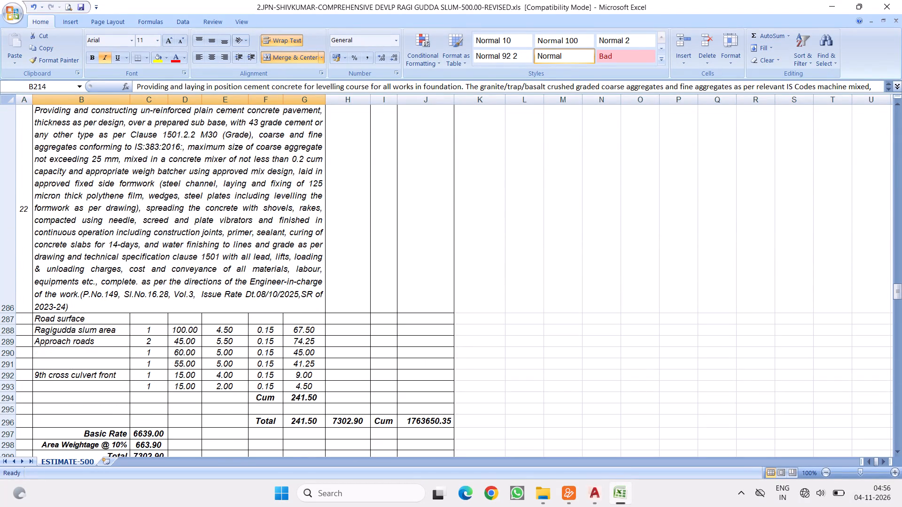
Renumber the steel work item in A300 as 23 and the priming coats item in A309 as 24.
{"action": "scroll", "coordinate": [62, 262], "scroll_direction": "down", "scroll_amount": 2}
{"action": "left_click", "coordinate": [20, 241]}
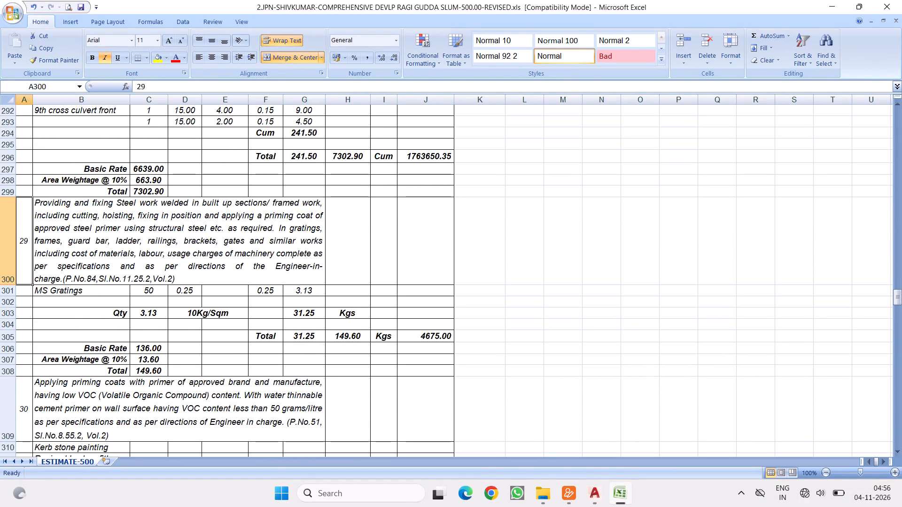
{"action": "type", "text": "23"}
{"action": "left_click", "coordinate": [82, 241]}
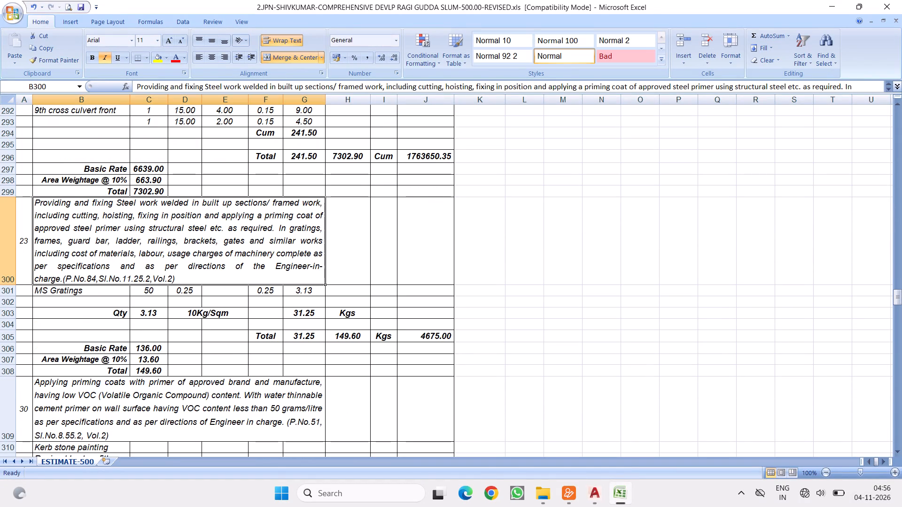
{"action": "left_click", "coordinate": [23, 407]}
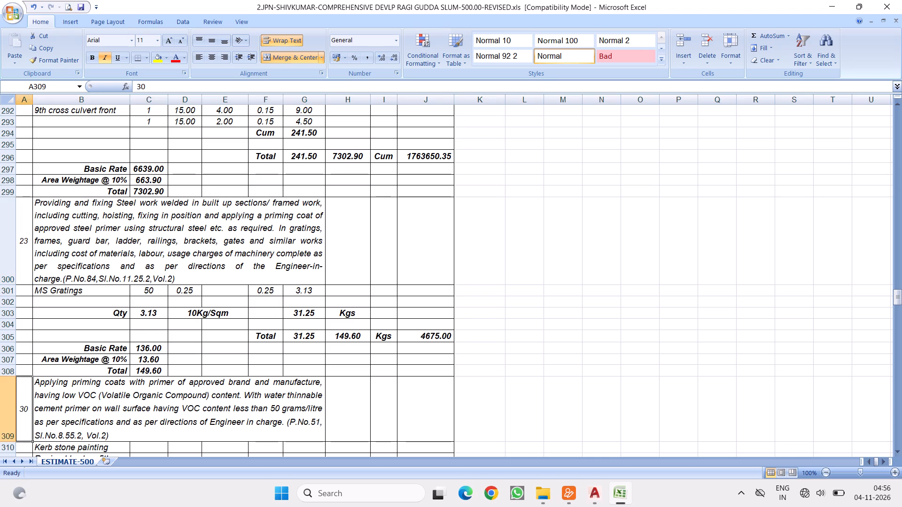
{"action": "type", "text": "24"}
{"action": "key", "text": "Return"}
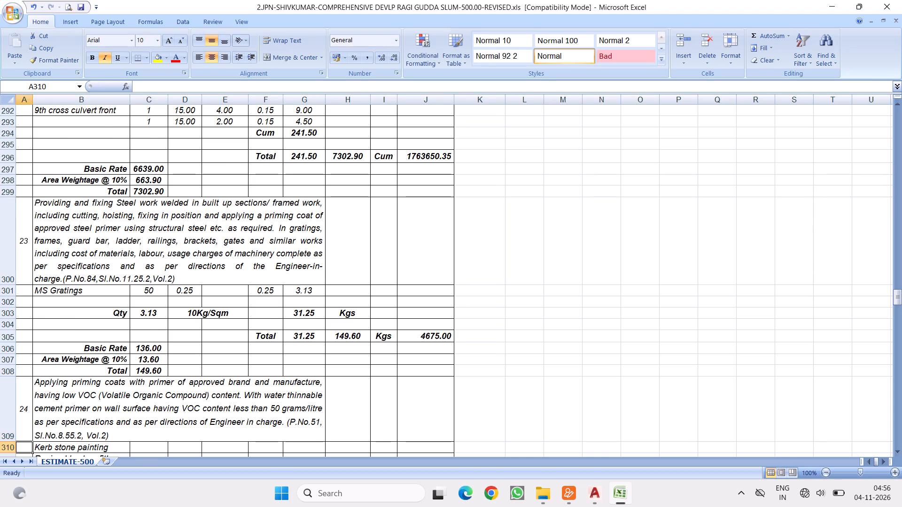
Renumber the two-coat concrete painting item in A327 as 25 and the M.S. grills item in A335 as 26.
{"action": "scroll", "coordinate": [86, 269], "scroll_direction": "up", "scroll_amount": 2}
{"action": "scroll", "coordinate": [87, 269], "scroll_direction": "down", "scroll_amount": 4}
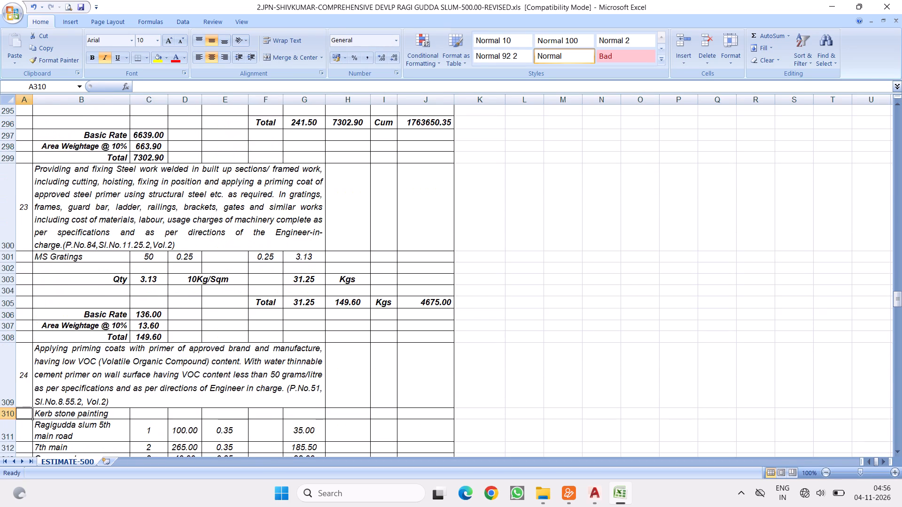
{"action": "scroll", "coordinate": [87, 271], "scroll_direction": "down", "scroll_amount": 3}
{"action": "scroll", "coordinate": [139, 289], "scroll_direction": "down", "scroll_amount": 2}
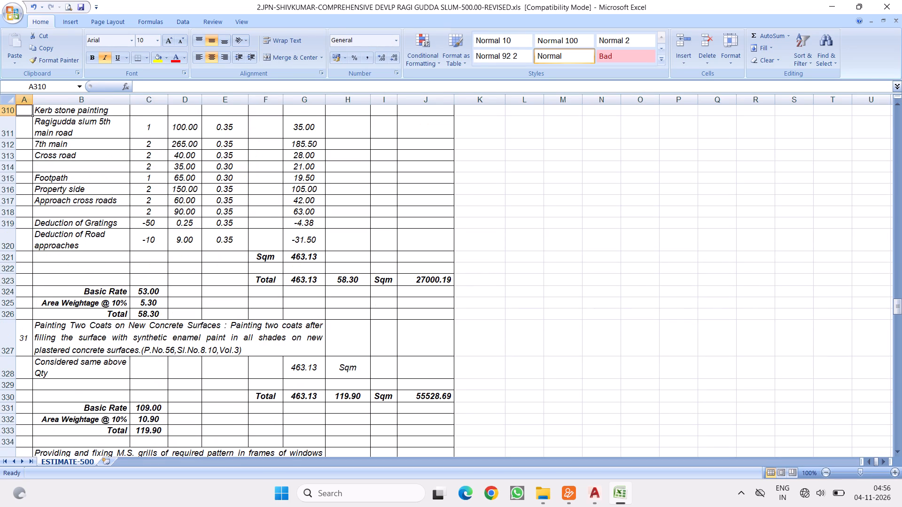
{"action": "left_click", "coordinate": [24, 331]}
{"action": "scroll", "coordinate": [52, 331], "scroll_direction": "up", "scroll_amount": 2}
{"action": "scroll", "coordinate": [101, 312], "scroll_direction": "down", "scroll_amount": 2}
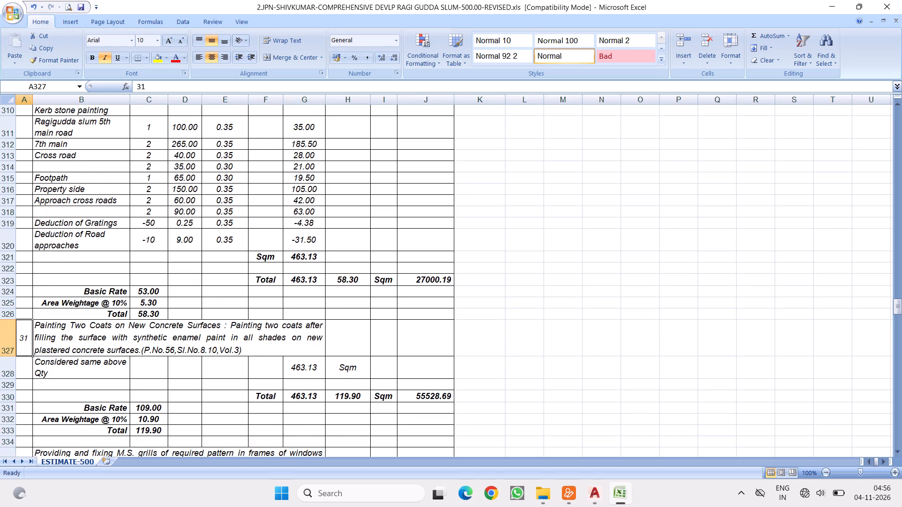
{"action": "type", "text": "25"}
{"action": "key", "text": "Return"}
{"action": "scroll", "coordinate": [105, 309], "scroll_direction": "down", "scroll_amount": 2}
{"action": "left_click", "coordinate": [27, 392]}
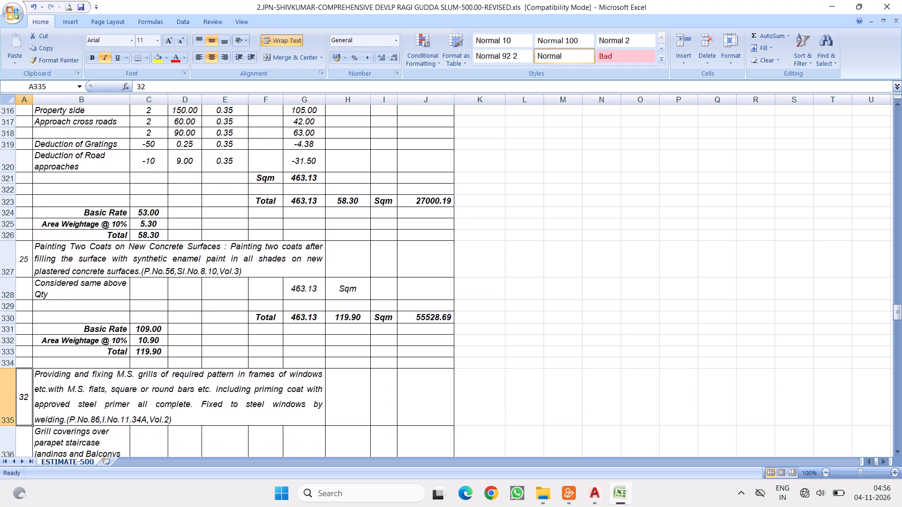
{"action": "type", "text": "26"}
{"action": "key", "text": "Return"}
Renumber the 20mm CPVC pipe item in A418 as 27 and the 25mm CPVC pipe item in A424 as 28.
{"action": "scroll", "coordinate": [50, 337], "scroll_direction": "down", "scroll_amount": 5}
{"action": "scroll", "coordinate": [88, 284], "scroll_direction": "down", "scroll_amount": 16}
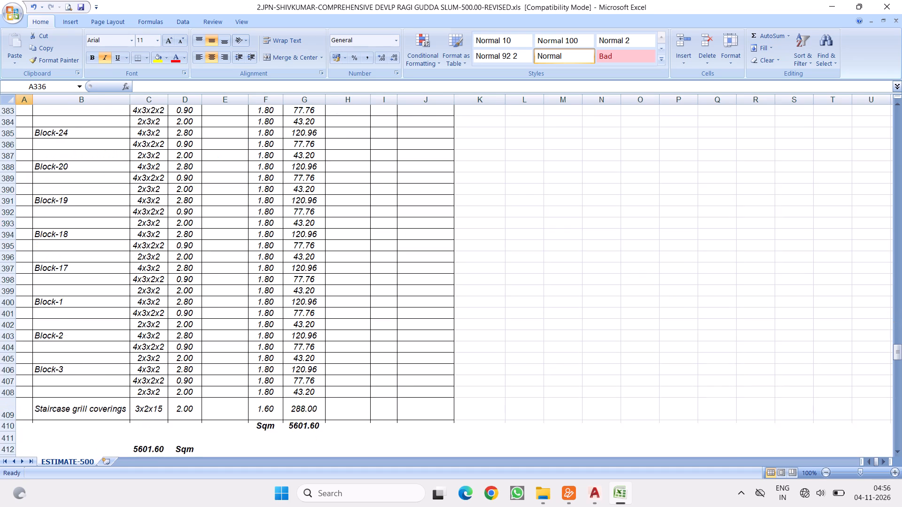
{"action": "scroll", "coordinate": [114, 286], "scroll_direction": "down", "scroll_amount": 11}
{"action": "left_click", "coordinate": [26, 296]}
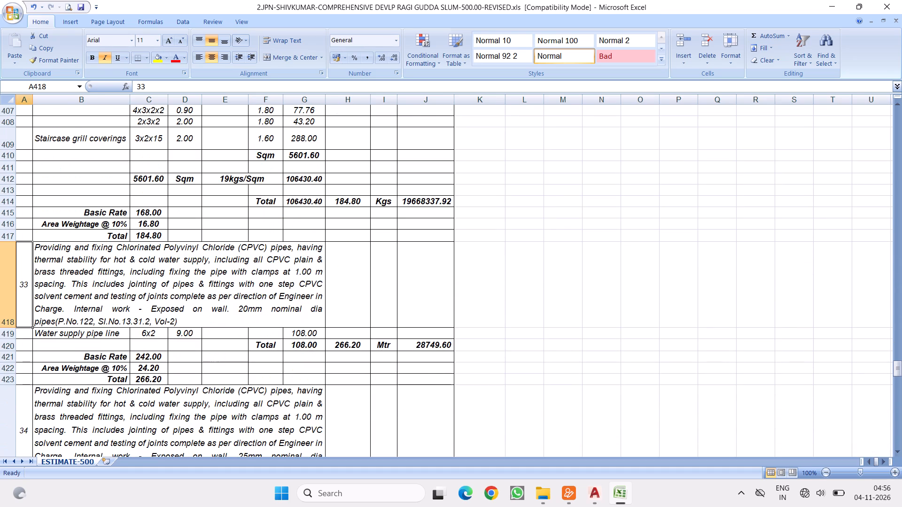
{"action": "type", "text": "27"}
{"action": "key", "text": "Return"}
{"action": "left_click", "coordinate": [27, 417]}
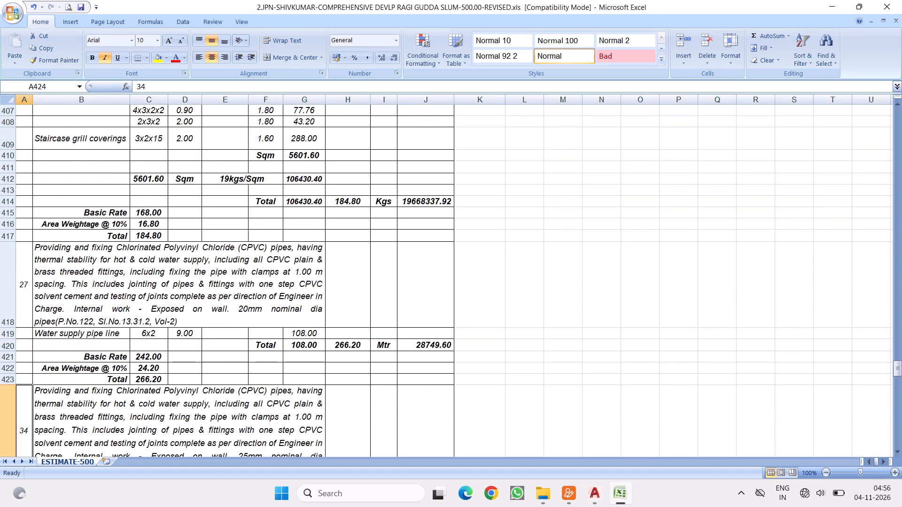
{"action": "type", "text": "28"}
{"action": "key", "text": "Return"}
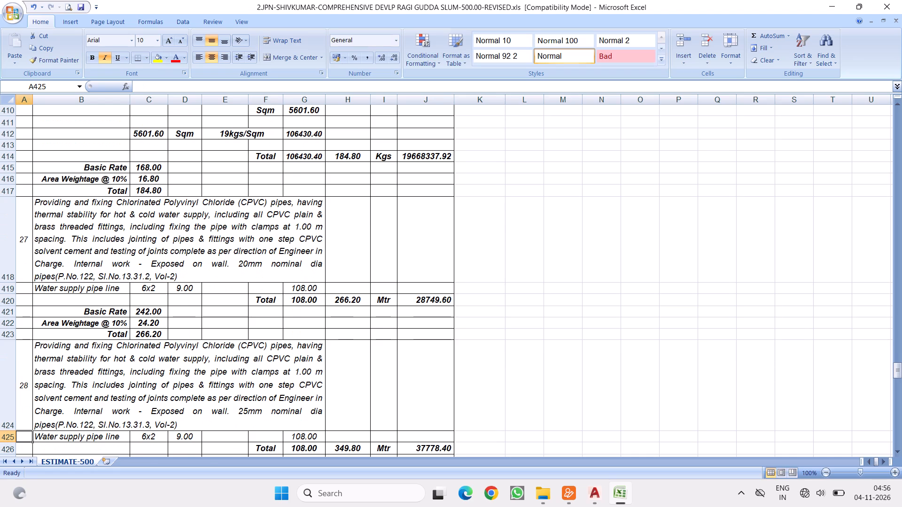
Renumber the remaining CPVC pipe items: 32mm in A430 as 29, 40mm in A436 as 30, and 50mm in A442 as 31.
{"action": "scroll", "coordinate": [48, 327], "scroll_direction": "down", "scroll_amount": 3}
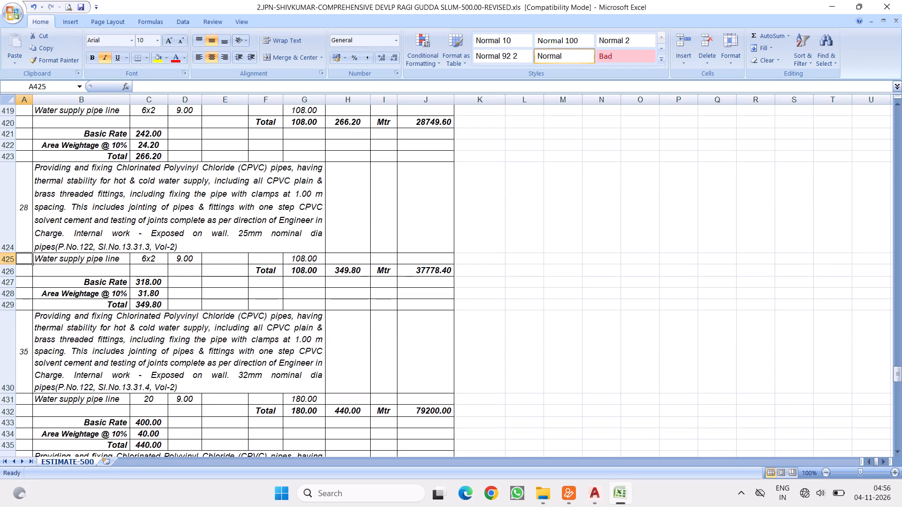
{"action": "left_click", "coordinate": [24, 350]}
{"action": "type", "text": "29"}
{"action": "key", "text": "Return"}
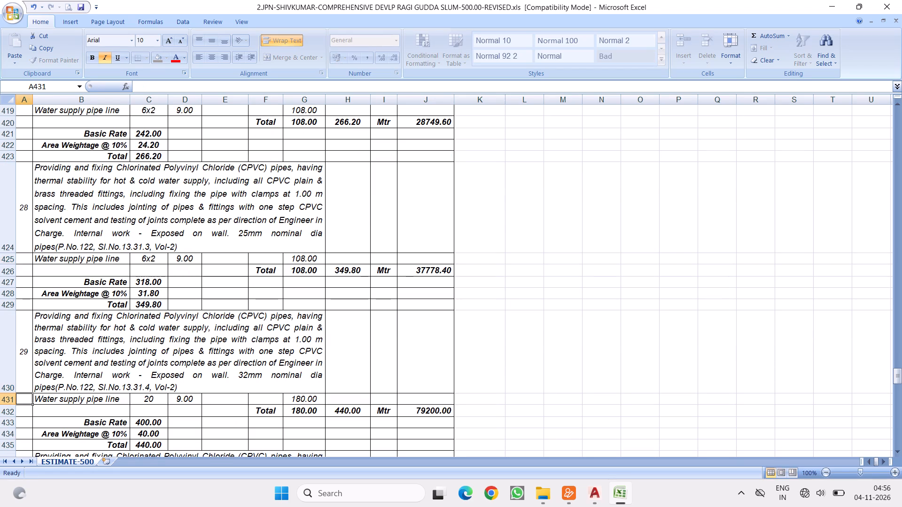
{"action": "scroll", "coordinate": [66, 321], "scroll_direction": "down", "scroll_amount": 2}
{"action": "scroll", "coordinate": [88, 288], "scroll_direction": "down", "scroll_amount": 3}
{"action": "scroll", "coordinate": [92, 277], "scroll_direction": "up", "scroll_amount": 2}
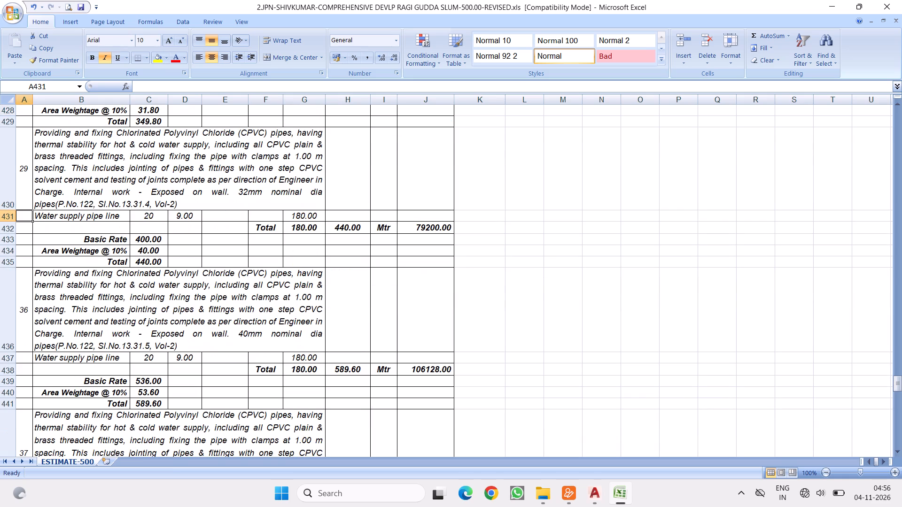
{"action": "left_click", "coordinate": [22, 308]}
{"action": "type", "text": "30"}
{"action": "key", "text": "Return"}
{"action": "left_click", "coordinate": [23, 431]}
{"action": "scroll", "coordinate": [92, 353], "scroll_direction": "down", "scroll_amount": 2}
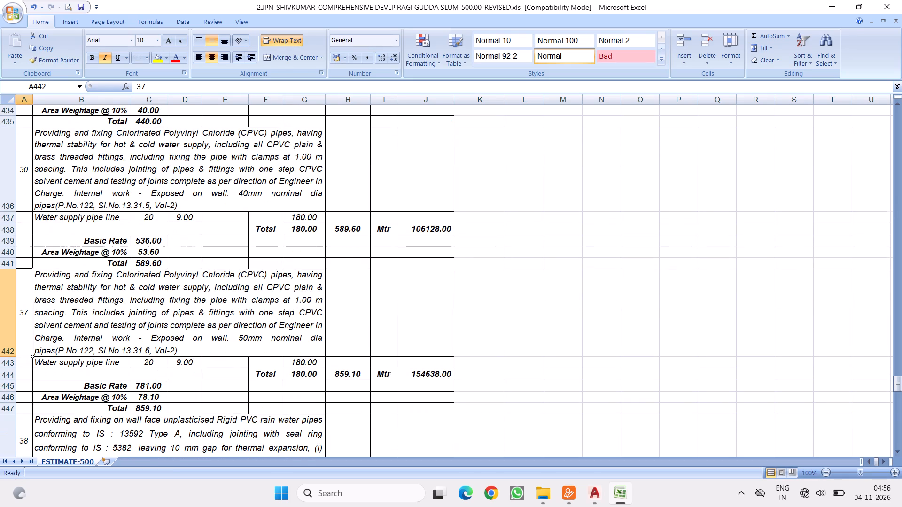
{"action": "type", "text": "31"}
{"action": "key", "text": "Return"}
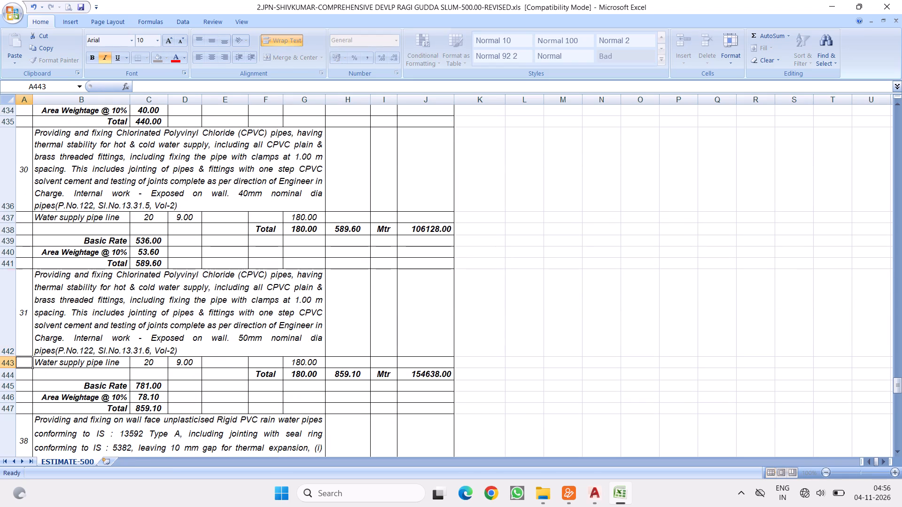
Renumber the PVC rain water pipe items: 75 mm in A448 as 32, 100 mm in A454 as 33, and 150mm in A460 as 34.
{"action": "left_click", "coordinate": [24, 431]}
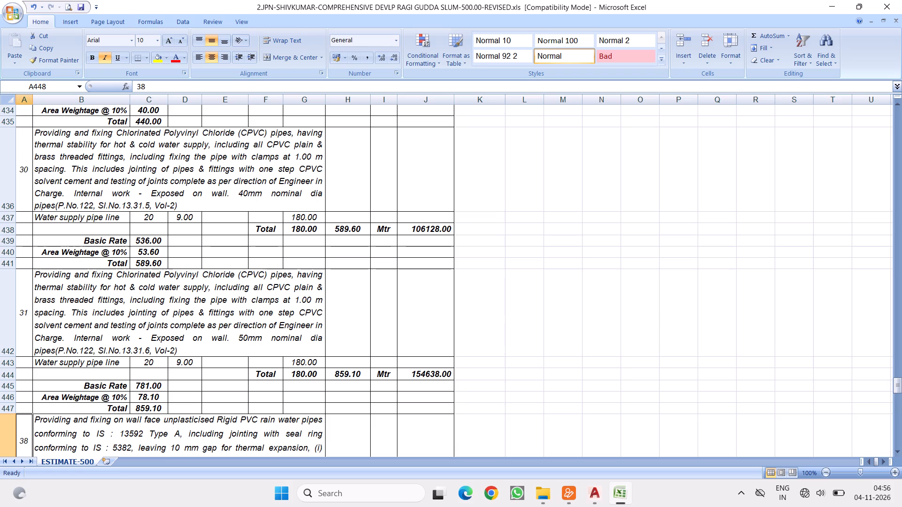
{"action": "type", "text": "32"}
{"action": "key", "text": "Return"}
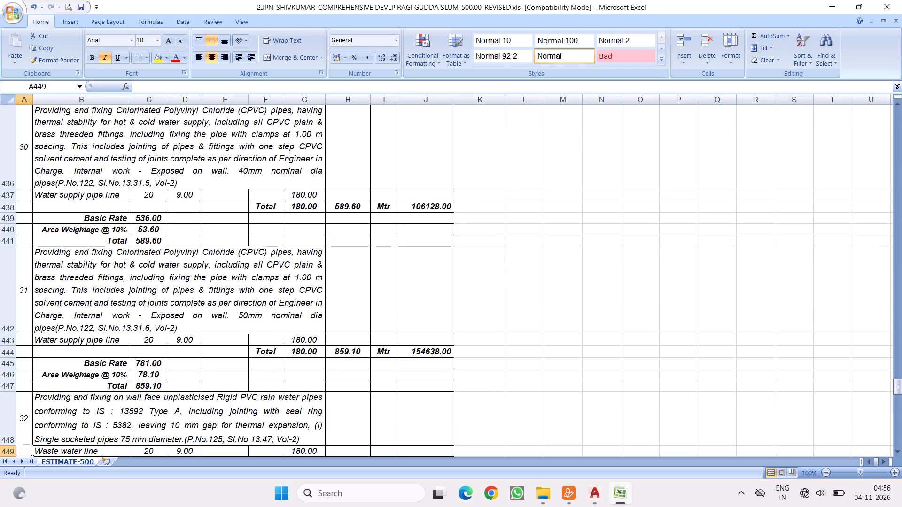
{"action": "scroll", "coordinate": [61, 299], "scroll_direction": "down", "scroll_amount": 3}
{"action": "left_click", "coordinate": [23, 277]}
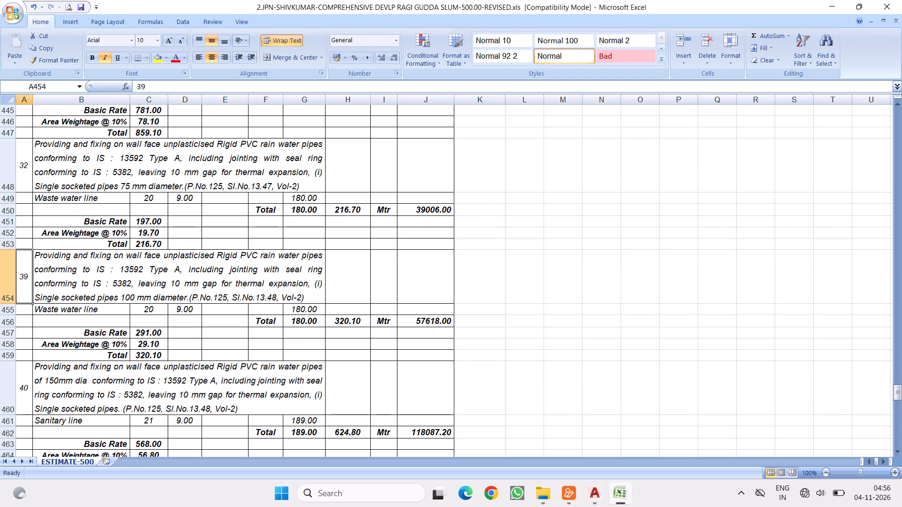
{"action": "type", "text": "33"}
{"action": "key", "text": "Return"}
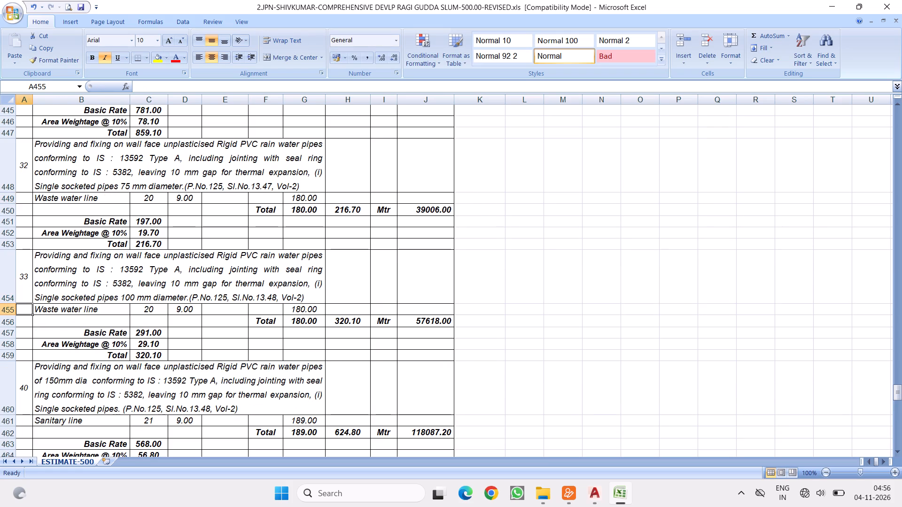
{"action": "left_click", "coordinate": [27, 392]}
{"action": "type", "text": "34"}
{"action": "key", "text": "Return"}
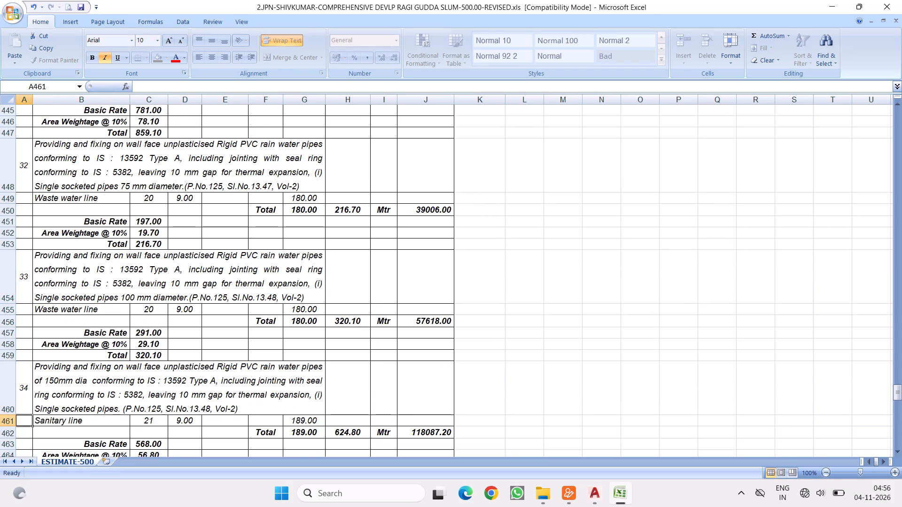
Renumber the brick masonry chamber item in A466 as 35 and the polyethylene water storage tank item in A472 as 36.
{"action": "scroll", "coordinate": [35, 385], "scroll_direction": "down", "scroll_amount": 4}
{"action": "left_click", "coordinate": [23, 335]}
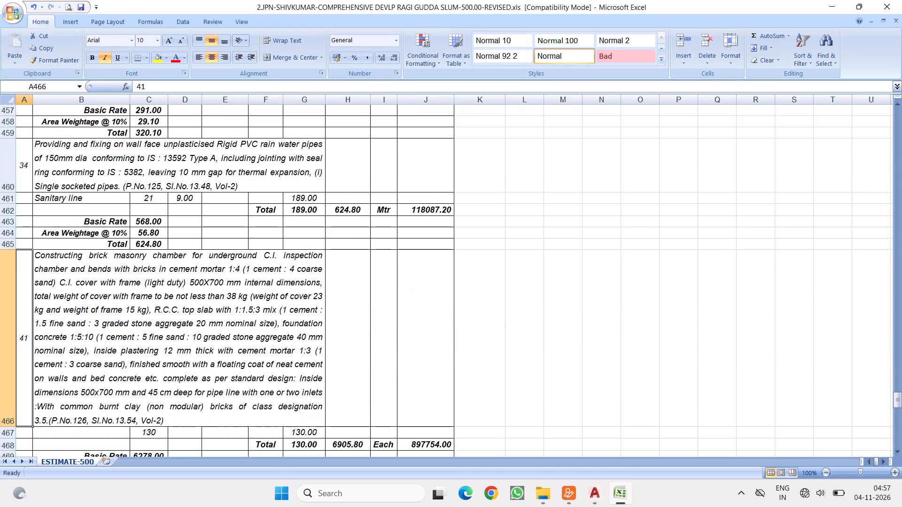
{"action": "type", "text": "35"}
{"action": "key", "text": "Return"}
{"action": "scroll", "coordinate": [25, 335], "scroll_direction": "down", "scroll_amount": 3}
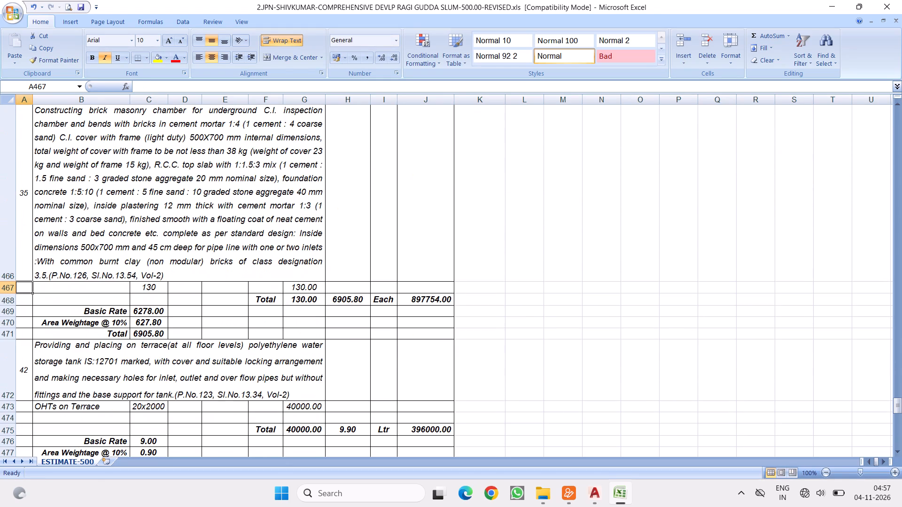
{"action": "left_click", "coordinate": [26, 368]}
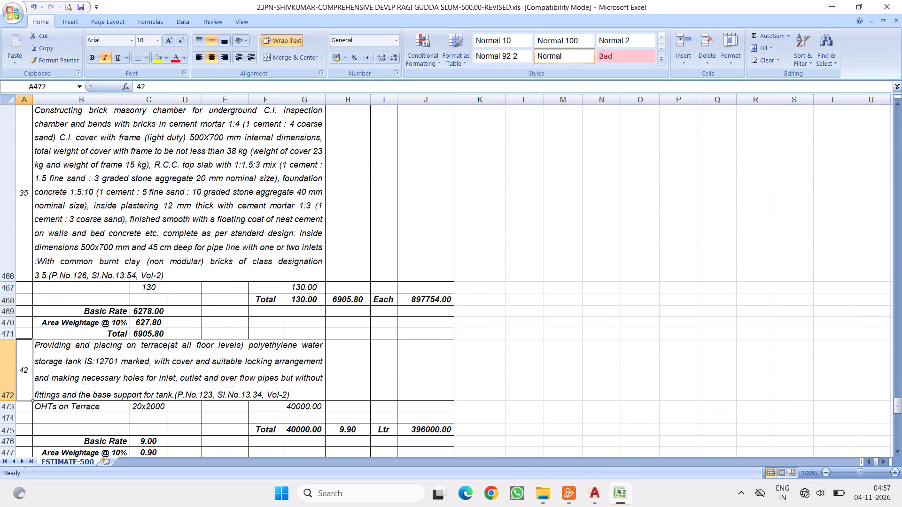
{"action": "type", "text": "36"}
{"action": "key", "text": "Return"}
Renumber the acrylic exterior wall paint item in A479 as 37 and the synthetic enamel painting item in A509 as 38.
{"action": "scroll", "coordinate": [53, 354], "scroll_direction": "down", "scroll_amount": 3}
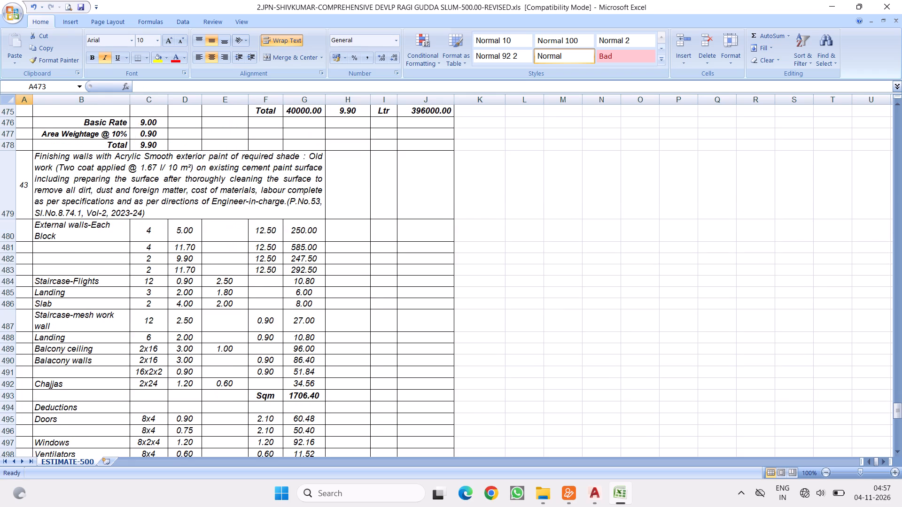
{"action": "scroll", "coordinate": [102, 277], "scroll_direction": "up", "scroll_amount": 1}
{"action": "left_click", "coordinate": [26, 270]}
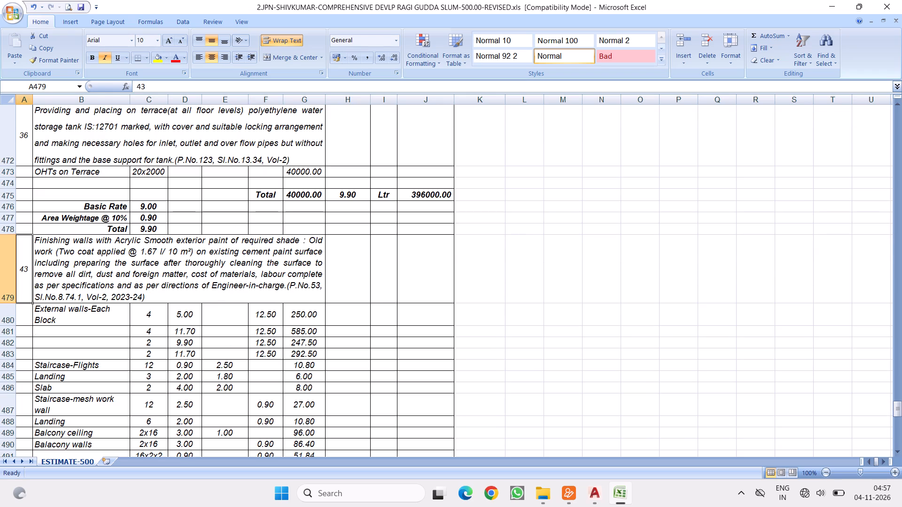
{"action": "type", "text": "37"}
{"action": "key", "text": "Return"}
{"action": "scroll", "coordinate": [29, 271], "scroll_direction": "down", "scroll_amount": 2}
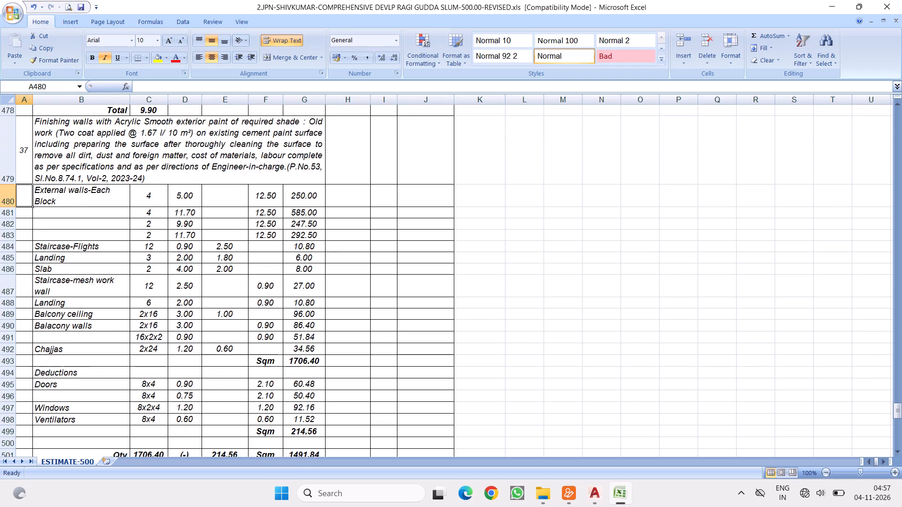
{"action": "scroll", "coordinate": [35, 274], "scroll_direction": "down", "scroll_amount": 7}
{"action": "left_click", "coordinate": [20, 251]}
{"action": "type", "text": "38"}
{"action": "key", "text": "Return"}
Check the closing amounts, certificate and signature block at the end of the estimate, and return to its beginning.
{"action": "scroll", "coordinate": [74, 277], "scroll_direction": "down", "scroll_amount": 4}
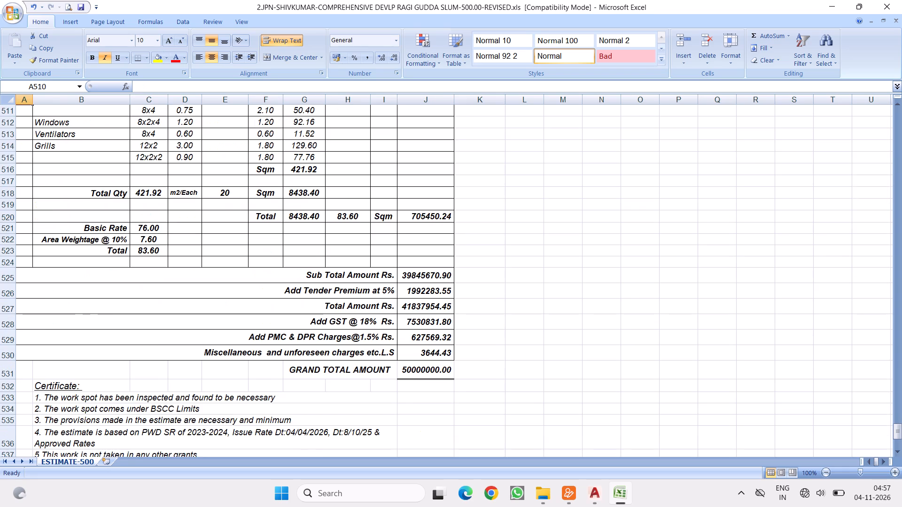
{"action": "scroll", "coordinate": [220, 320], "scroll_direction": "down", "scroll_amount": 4}
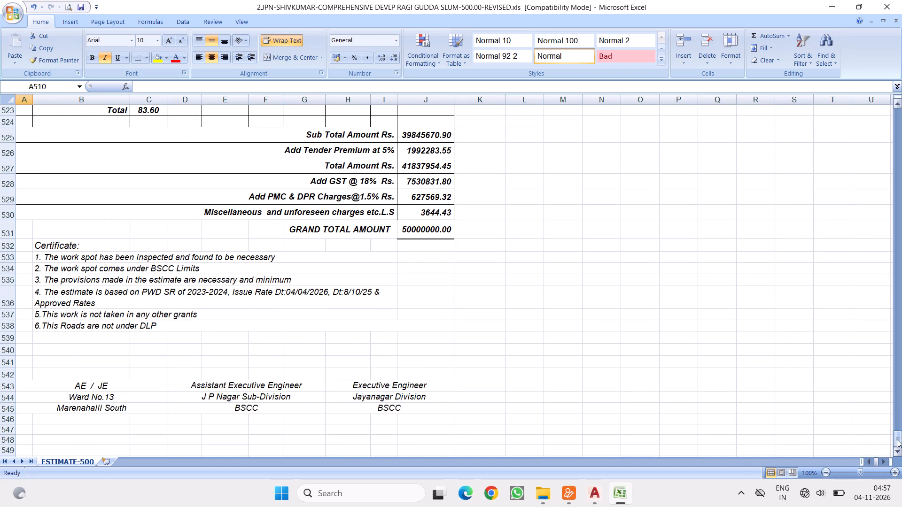
{"action": "left_click_drag", "start_coordinate": [897, 439], "coordinate": [897, 0]}
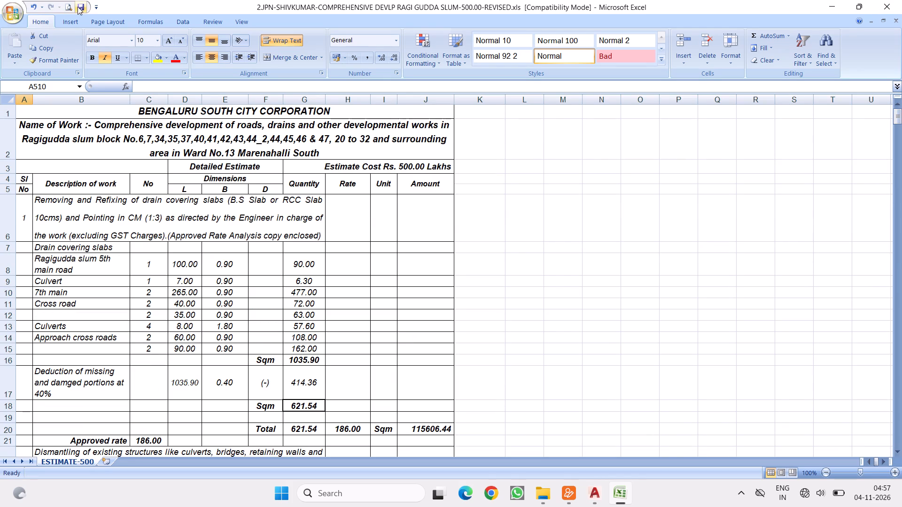
Examine the estimate's page layout in print preview from the first page to the last and back, and leave the preview.
{"action": "left_click", "coordinate": [69, 6]}
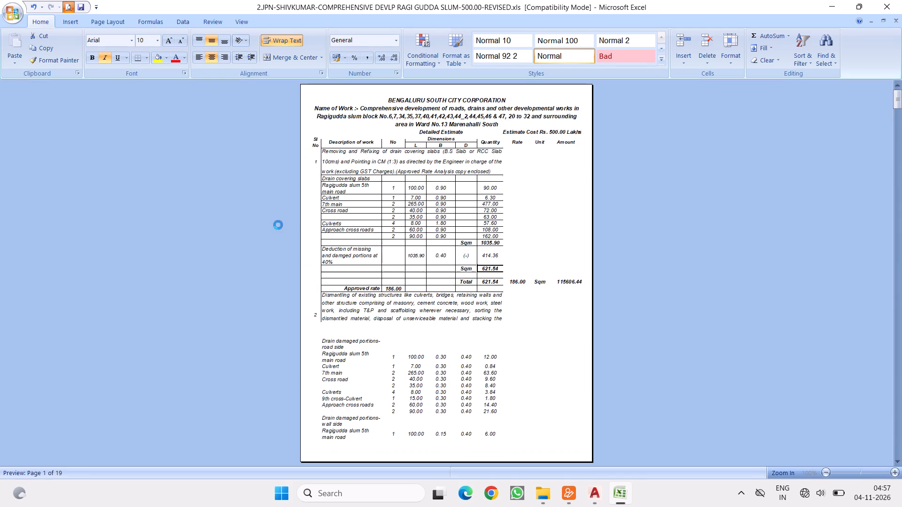
{"action": "scroll", "coordinate": [379, 272], "scroll_direction": "down", "scroll_amount": 6}
{"action": "scroll", "coordinate": [456, 267], "scroll_direction": "down", "scroll_amount": 10}
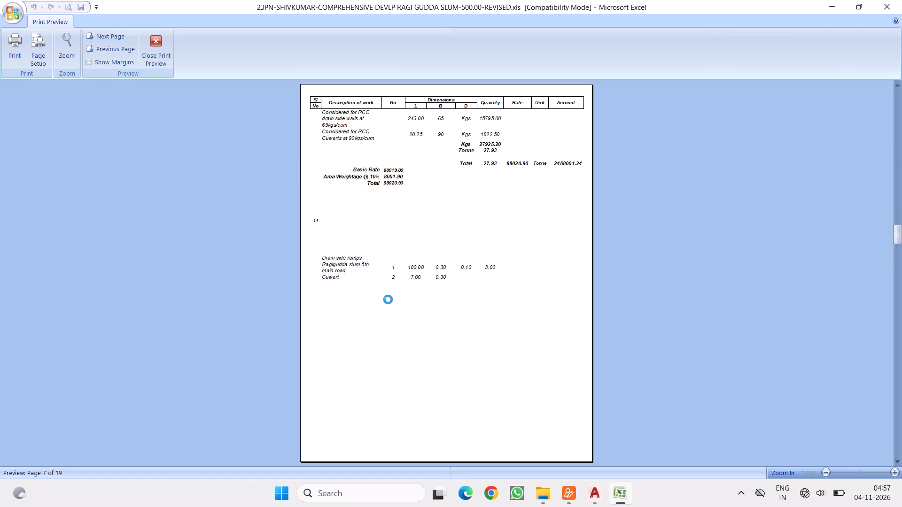
{"action": "scroll", "coordinate": [388, 300], "scroll_direction": "down", "scroll_amount": 7}
{"action": "scroll", "coordinate": [310, 312], "scroll_direction": "down", "scroll_amount": 13}
{"action": "scroll", "coordinate": [294, 363], "scroll_direction": "down", "scroll_amount": 15}
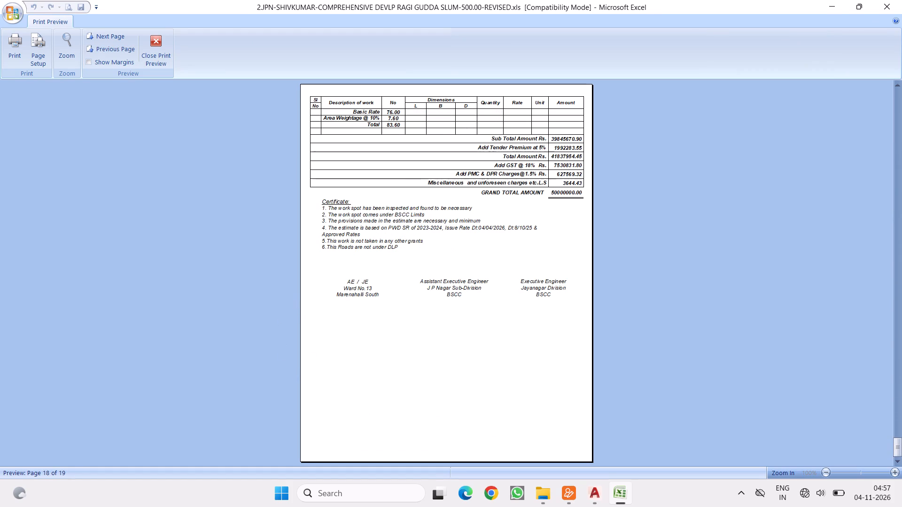
{"action": "scroll", "coordinate": [309, 358], "scroll_direction": "down", "scroll_amount": 5}
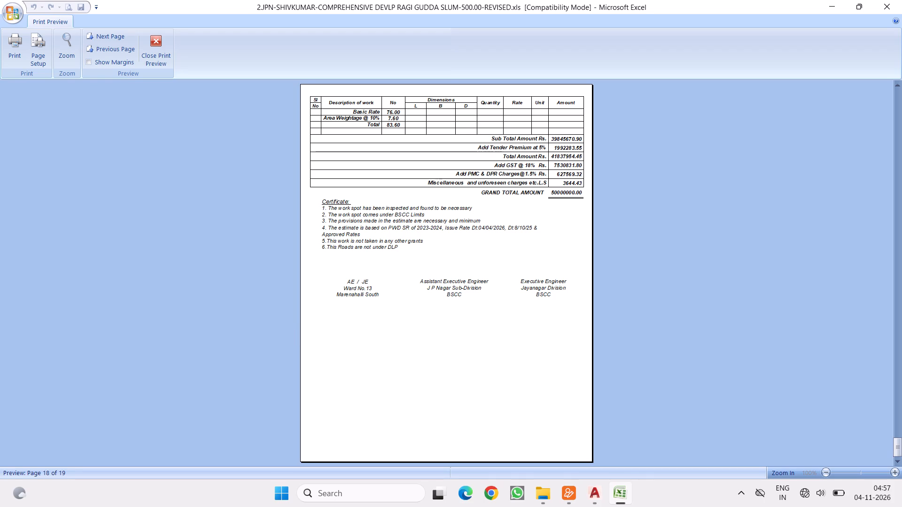
{"action": "scroll", "coordinate": [569, 341], "scroll_direction": "down", "scroll_amount": 3}
{"action": "scroll", "coordinate": [497, 301], "scroll_direction": "up", "scroll_amount": 1}
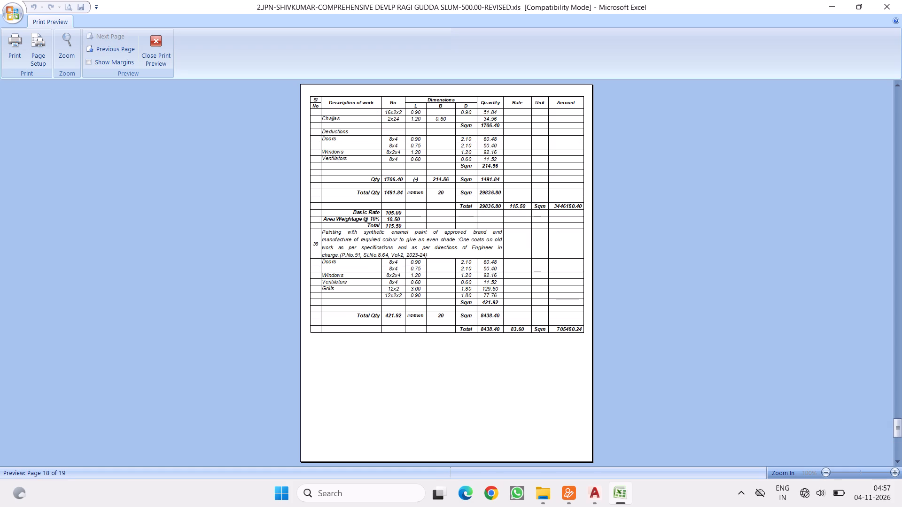
{"action": "scroll", "coordinate": [493, 300], "scroll_direction": "down", "scroll_amount": 1}
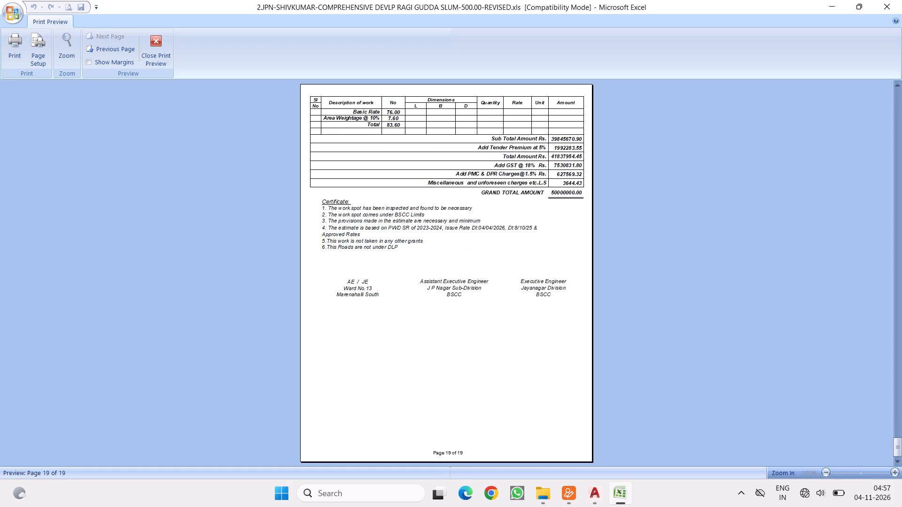
{"action": "scroll", "coordinate": [501, 284], "scroll_direction": "up", "scroll_amount": 20}
{"action": "scroll", "coordinate": [501, 284], "scroll_direction": "up", "scroll_amount": 7}
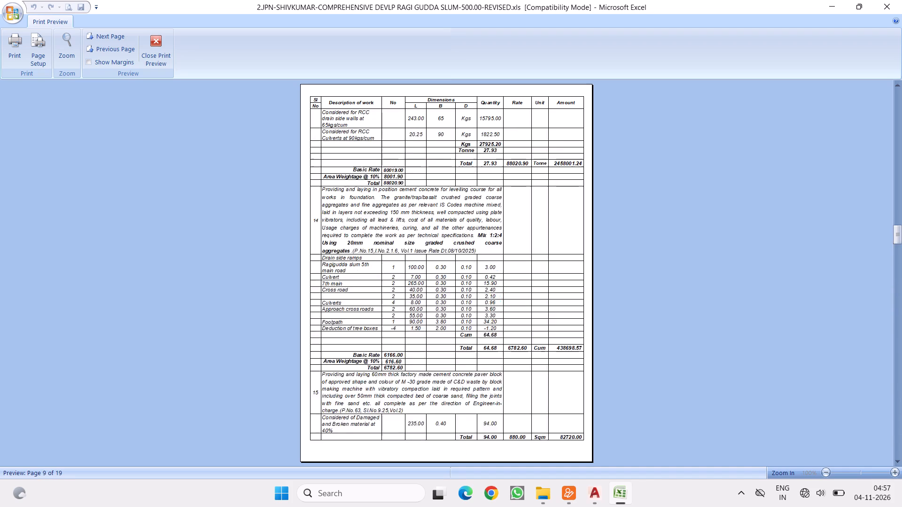
{"action": "scroll", "coordinate": [497, 299], "scroll_direction": "up", "scroll_amount": 8}
{"action": "scroll", "coordinate": [497, 299], "scroll_direction": "up", "scroll_amount": 16}
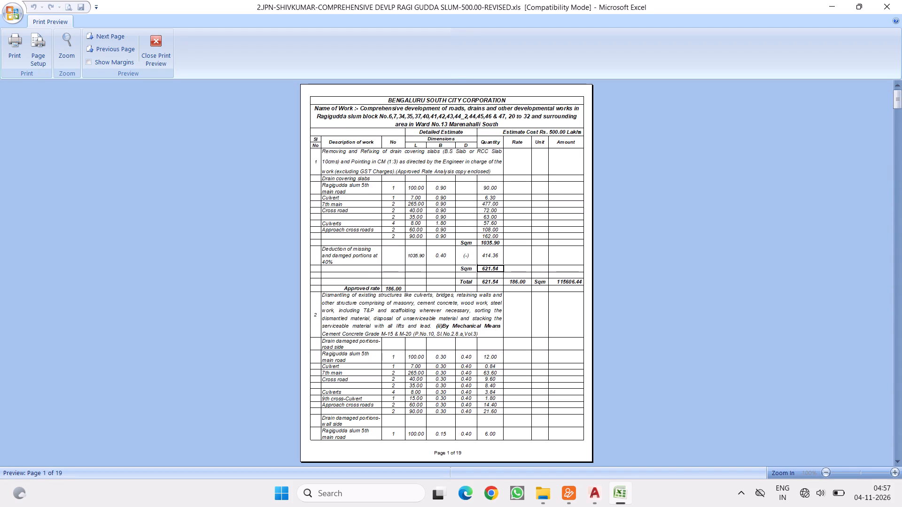
{"action": "key", "text": "Escape"}
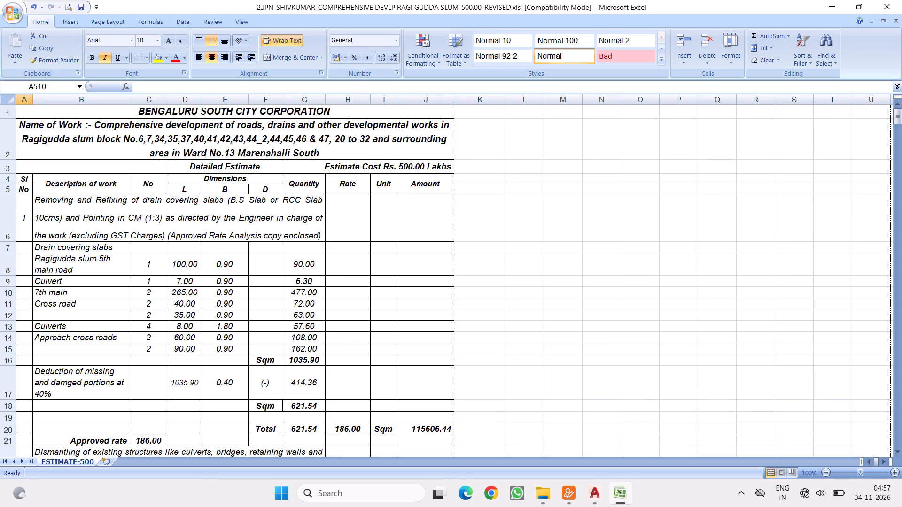
Save the revised estimate workbook and close it.
{"action": "left_click", "coordinate": [80, 5]}
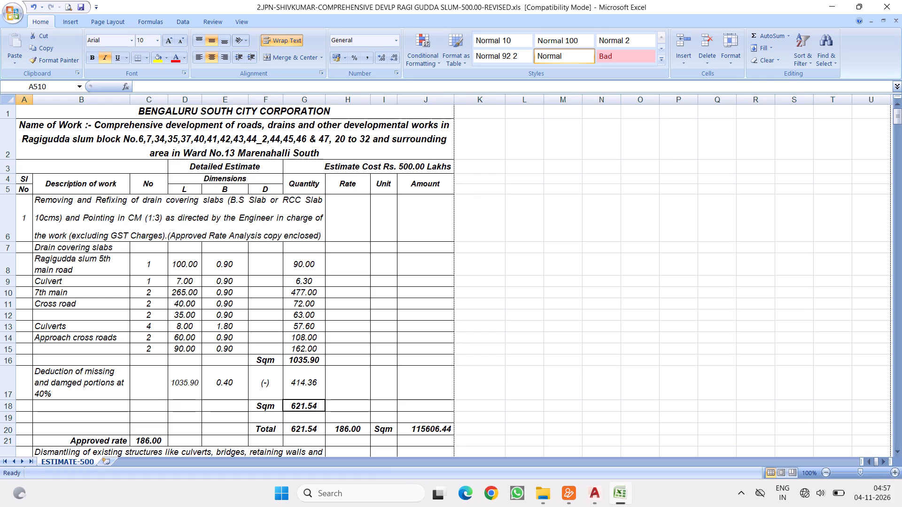
{"action": "left_click", "coordinate": [887, 4]}
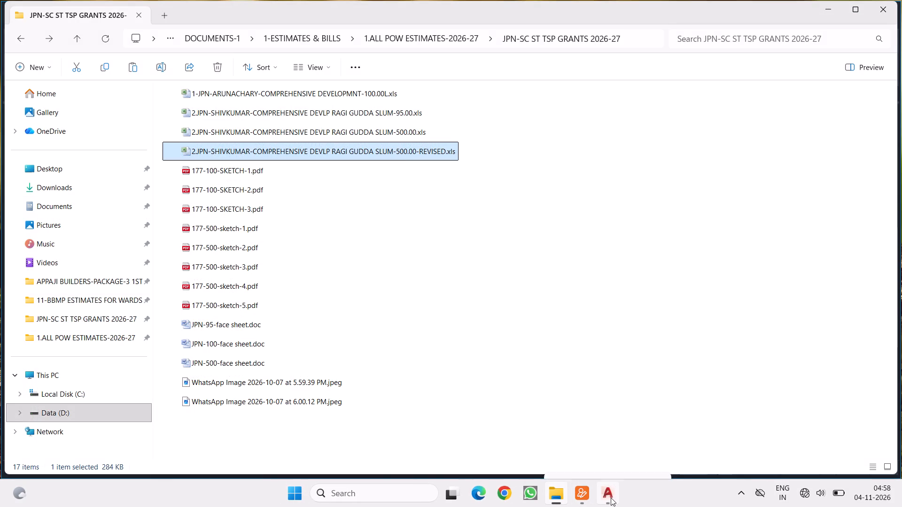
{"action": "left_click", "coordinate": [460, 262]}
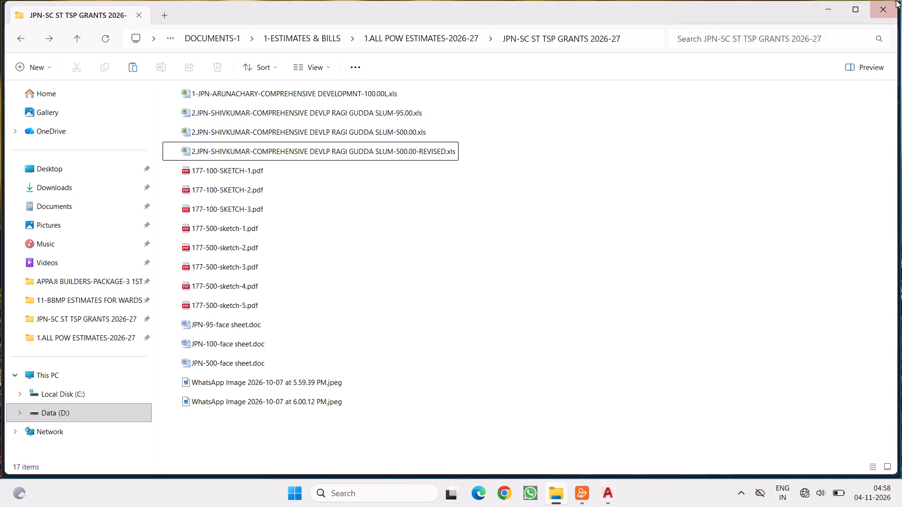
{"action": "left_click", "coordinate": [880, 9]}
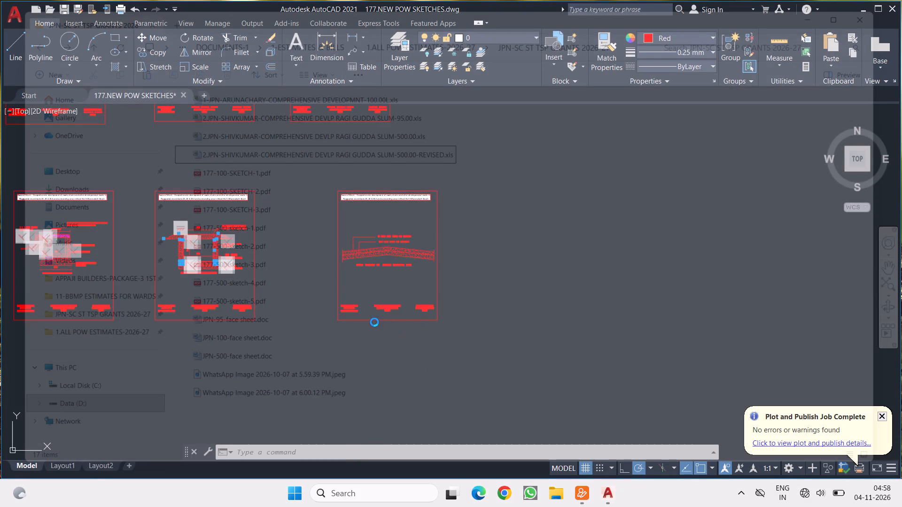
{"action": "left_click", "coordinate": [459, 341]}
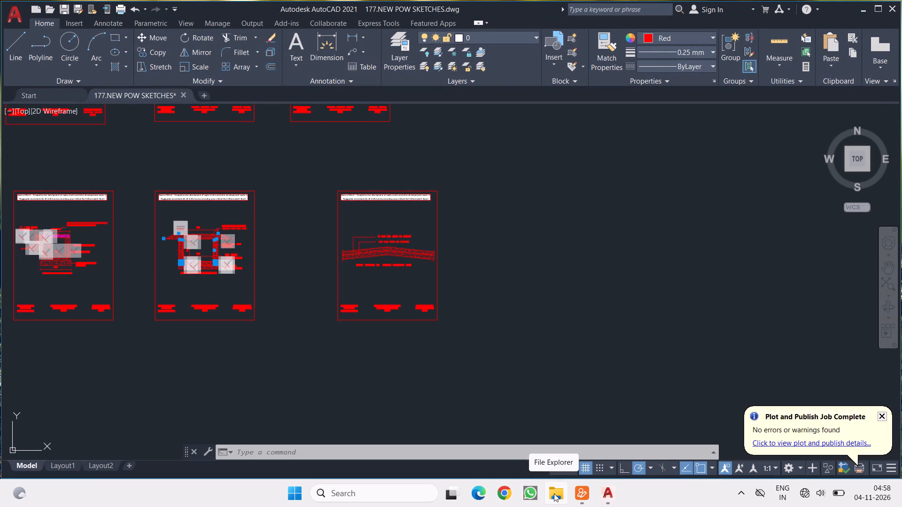
Open the JPN-SC ST TSP GRANTS 2026-27 folder in File Explorer, inside 1.ALL POW ESTIMATES-2026-27 on the Data (D:) drive.
{"action": "left_click", "coordinate": [554, 493]}
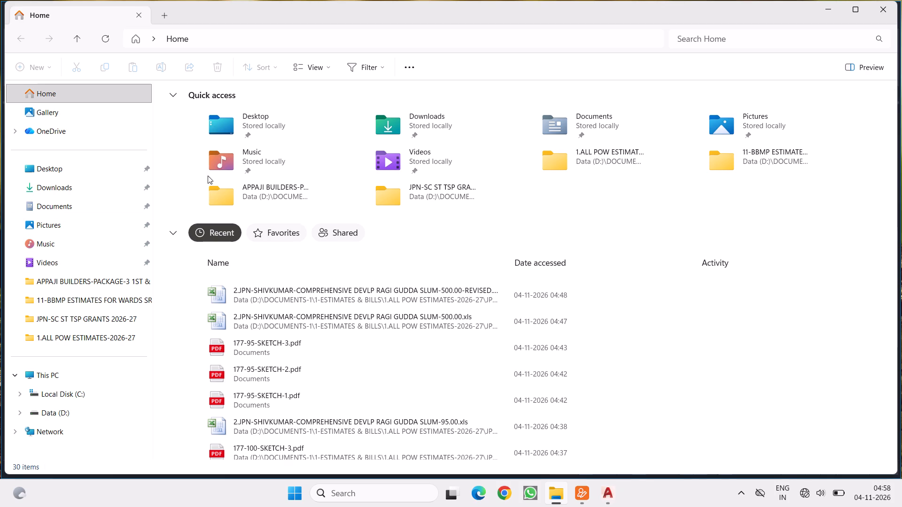
{"action": "left_click", "coordinate": [75, 38]}
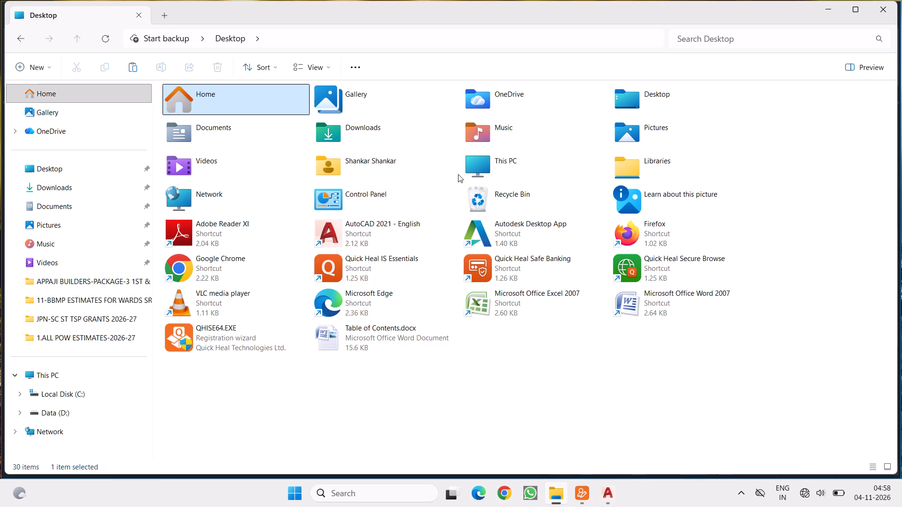
{"action": "double_click", "coordinate": [495, 164]}
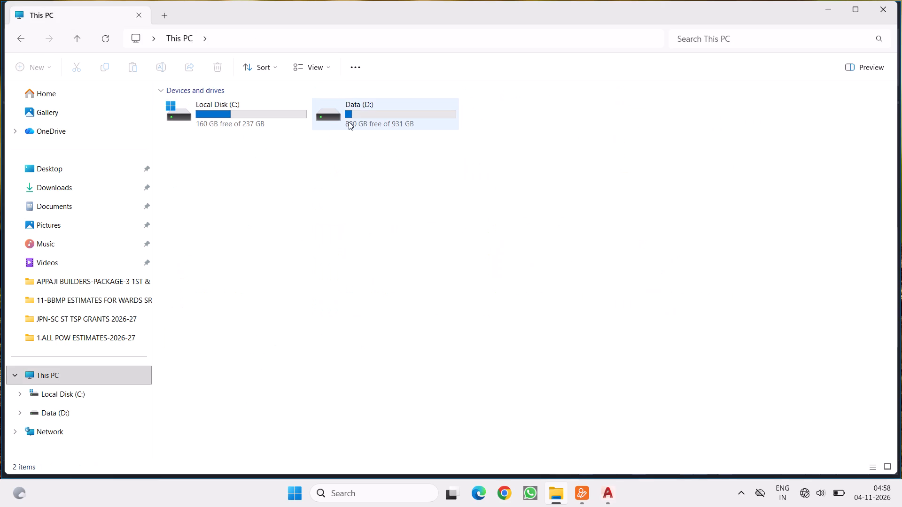
{"action": "double_click", "coordinate": [362, 113]}
{"action": "double_click", "coordinate": [218, 150]}
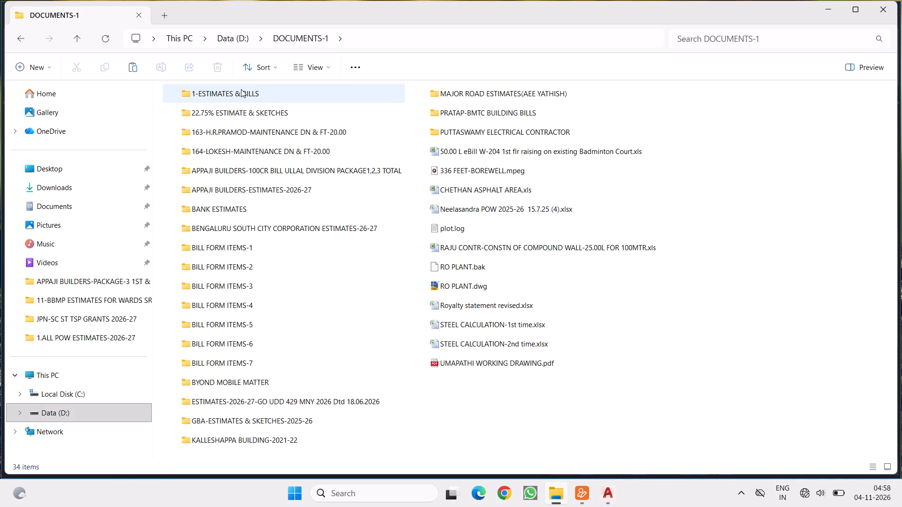
{"action": "double_click", "coordinate": [241, 89]}
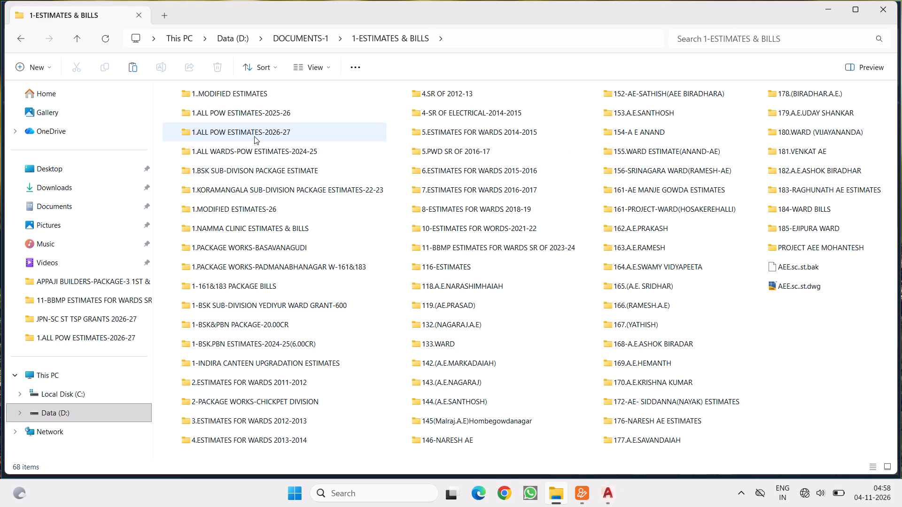
{"action": "double_click", "coordinate": [253, 135]}
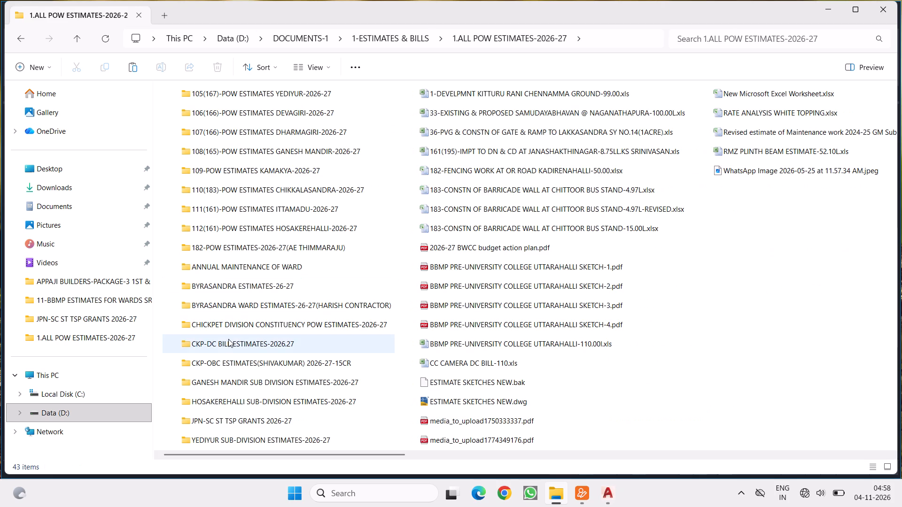
{"action": "double_click", "coordinate": [221, 422]}
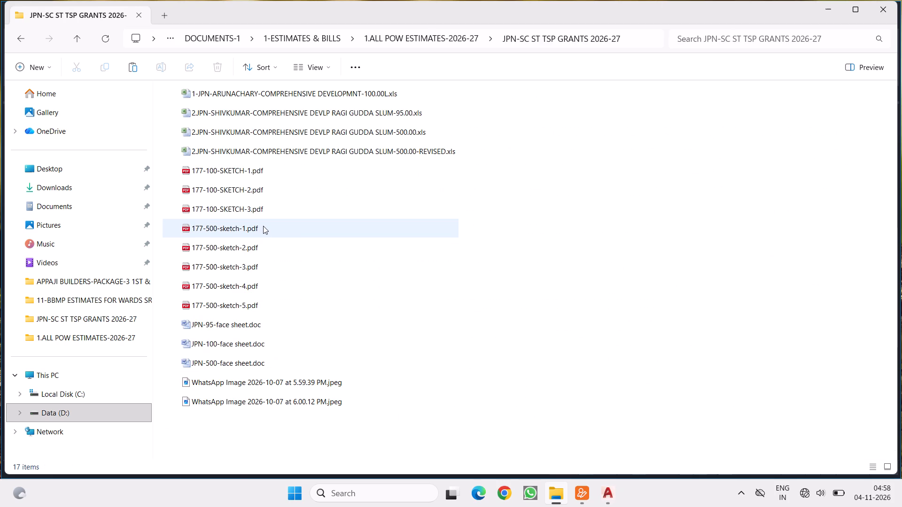
Move 177-95-SKETCH-1.pdf, 177-95-SKETCH-2.pdf and 177-95-SKETCH-3.pdf from Documents into the JPN-SC ST TSP GRANTS 2026-27 folder.
{"action": "left_click", "coordinate": [60, 204]}
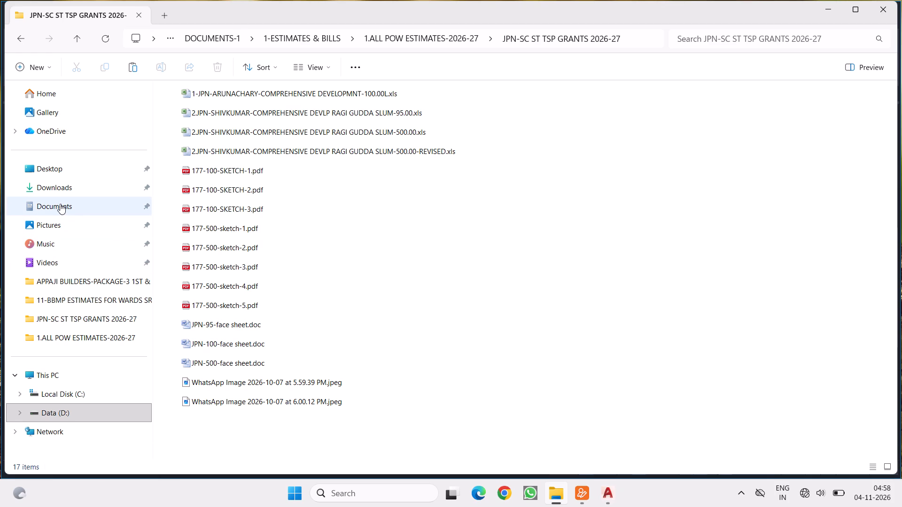
{"action": "left_click", "coordinate": [213, 173]}
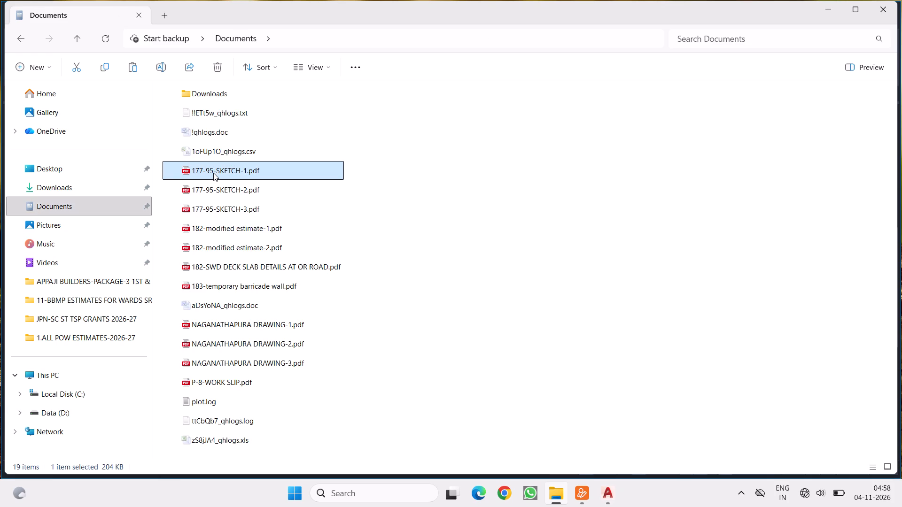
{"action": "left_click", "coordinate": [233, 186], "text": "ctrl"}
{"action": "left_click", "coordinate": [216, 210], "text": "ctrl"}
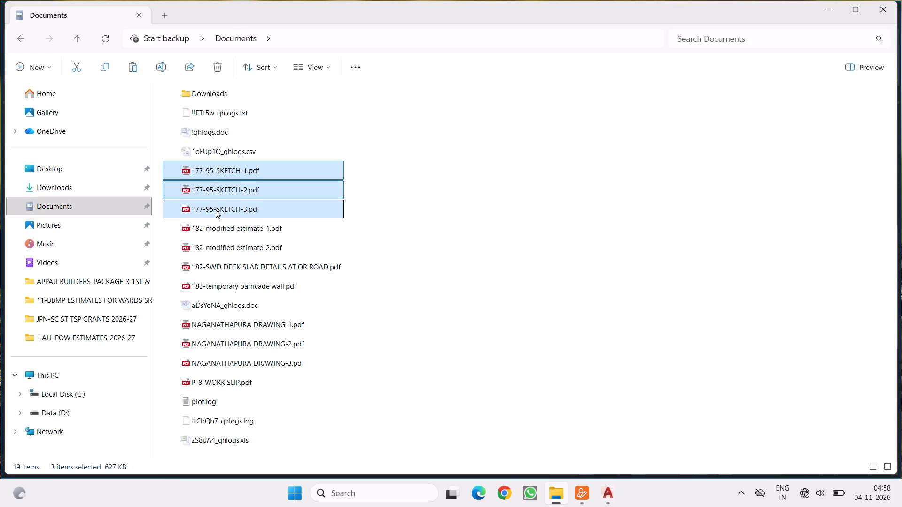
{"action": "right_click", "coordinate": [216, 210]}
{"action": "left_click", "coordinate": [235, 185]}
{"action": "left_click", "coordinate": [20, 38]}
{"action": "right_click", "coordinate": [437, 238]}
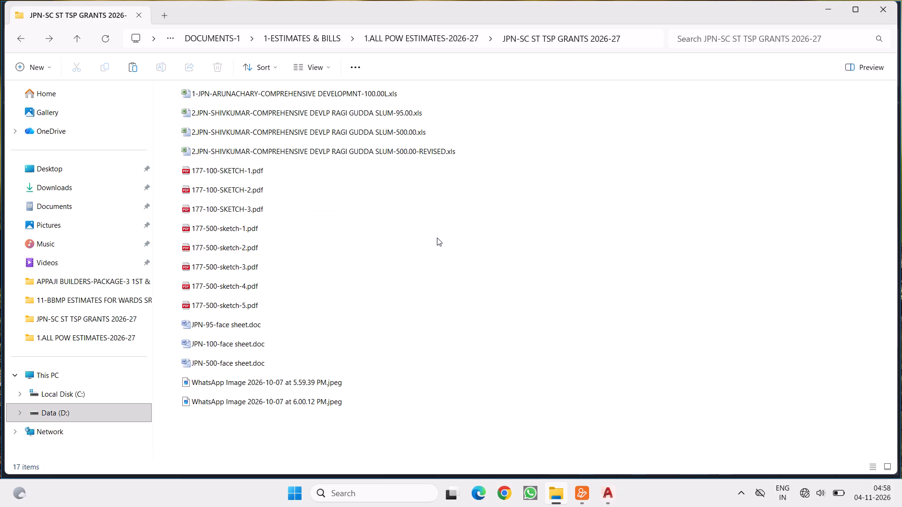
{"action": "left_click", "coordinate": [457, 254]}
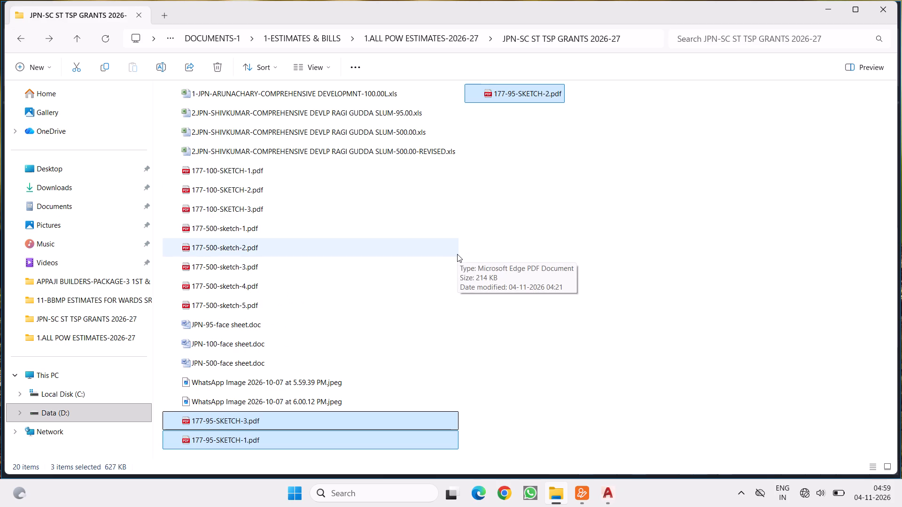
{"action": "left_click", "coordinate": [352, 205]}
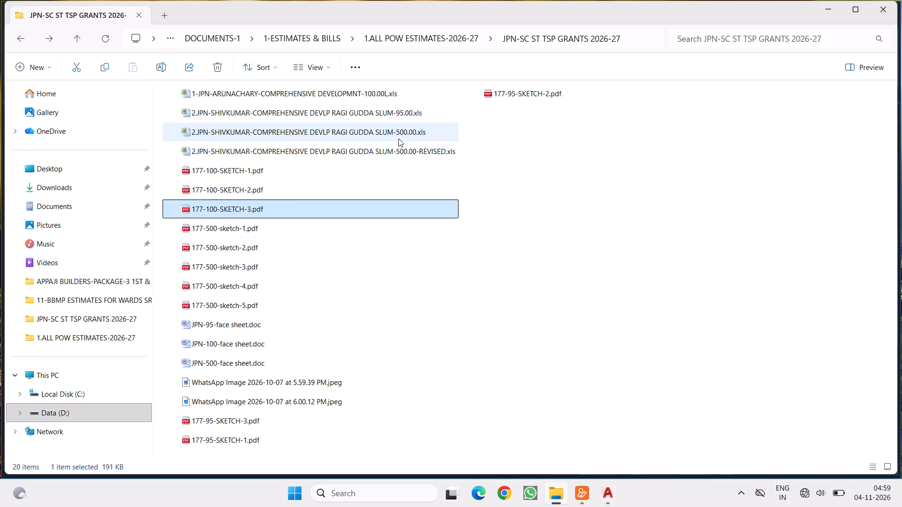
Examine the drawings 177-500-sketch-2.pdf through 177-500-sketch-5.pdf one after another, closing each after viewing.
{"action": "double_click", "coordinate": [232, 250]}
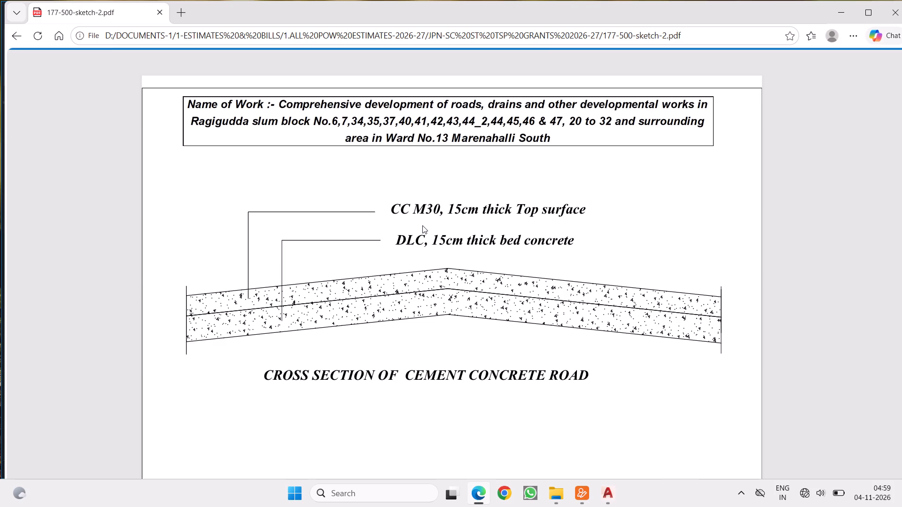
{"action": "left_click", "coordinate": [157, 10]}
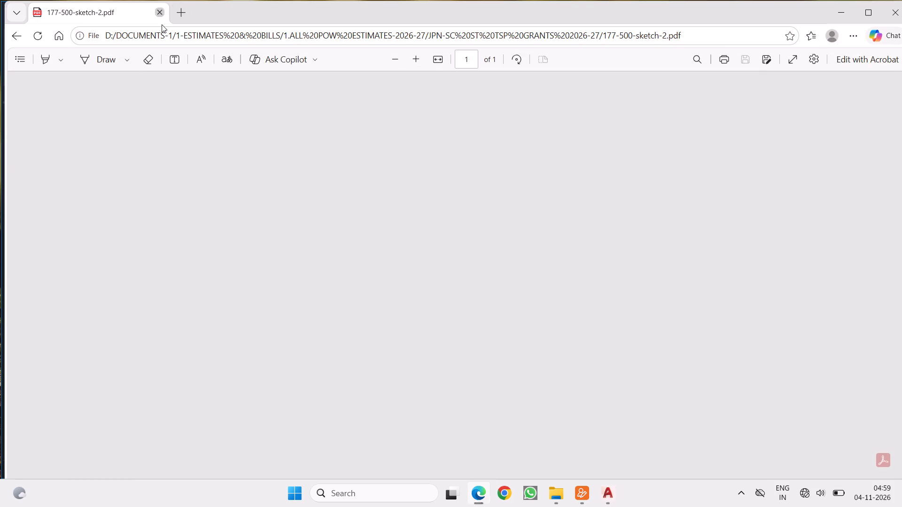
{"action": "double_click", "coordinate": [224, 270]}
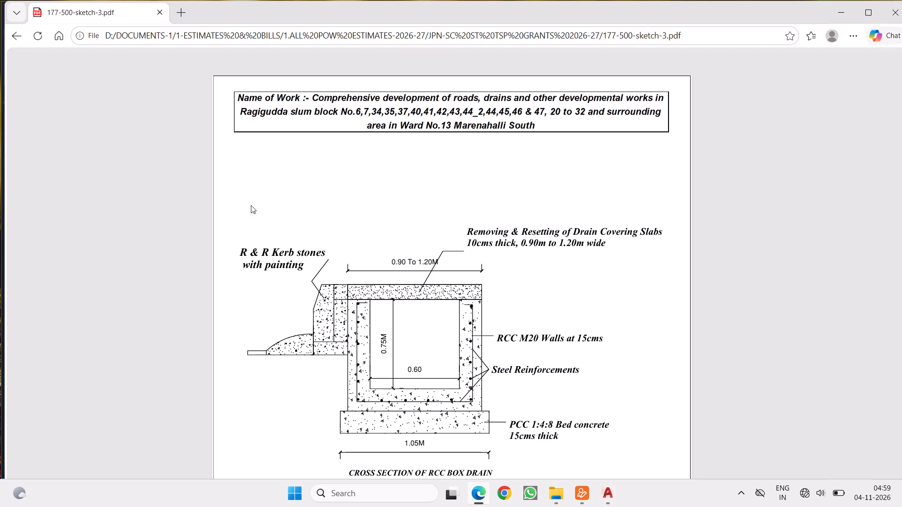
{"action": "left_click", "coordinate": [160, 10]}
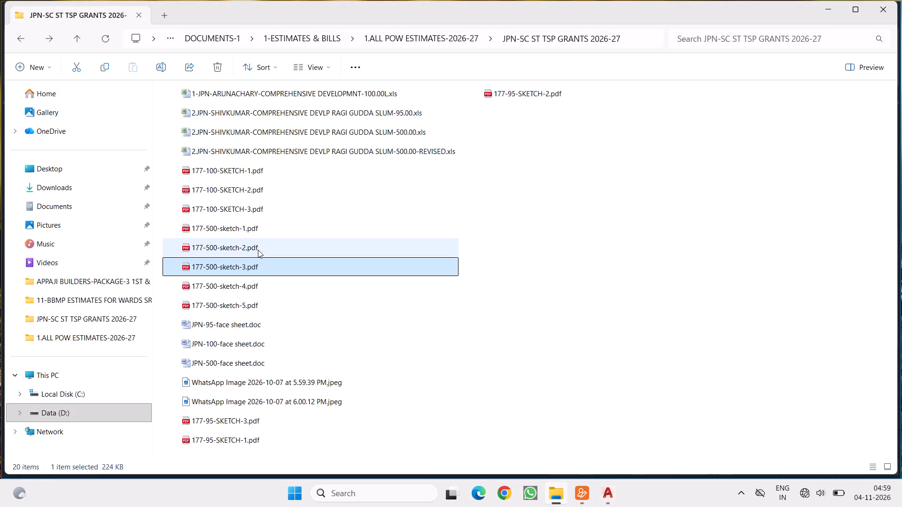
{"action": "double_click", "coordinate": [221, 285]}
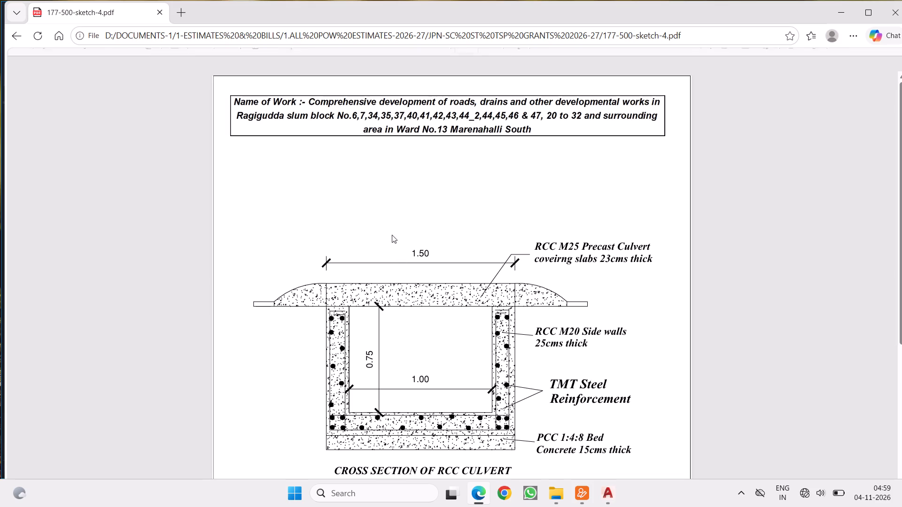
{"action": "left_click", "coordinate": [160, 12]}
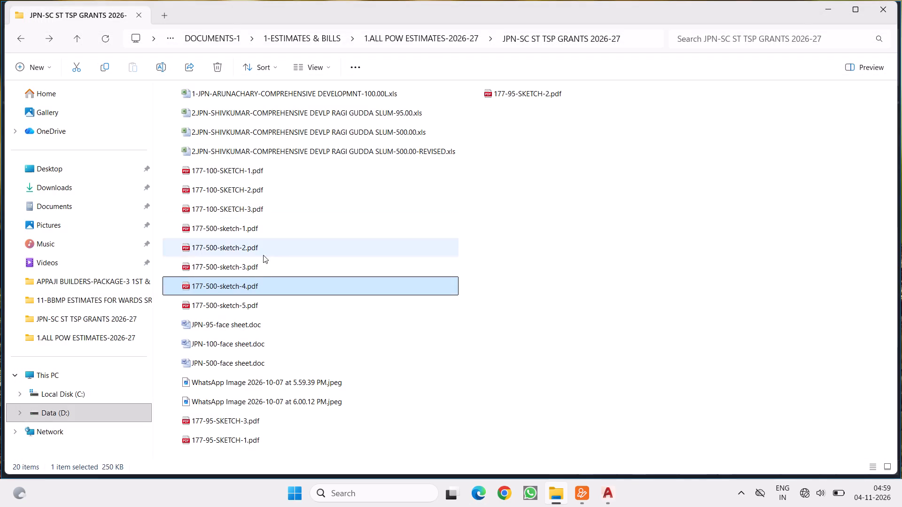
{"action": "double_click", "coordinate": [216, 306]}
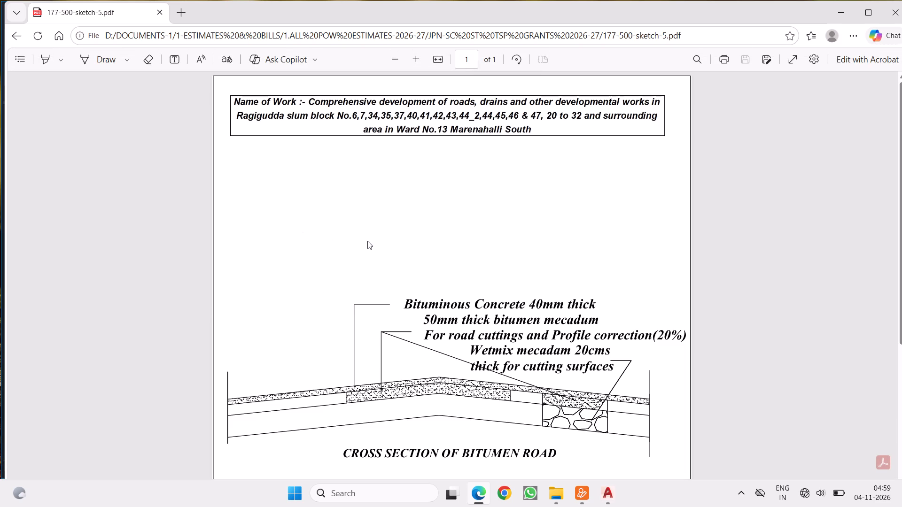
{"action": "scroll", "coordinate": [377, 265], "scroll_direction": "down", "scroll_amount": 4}
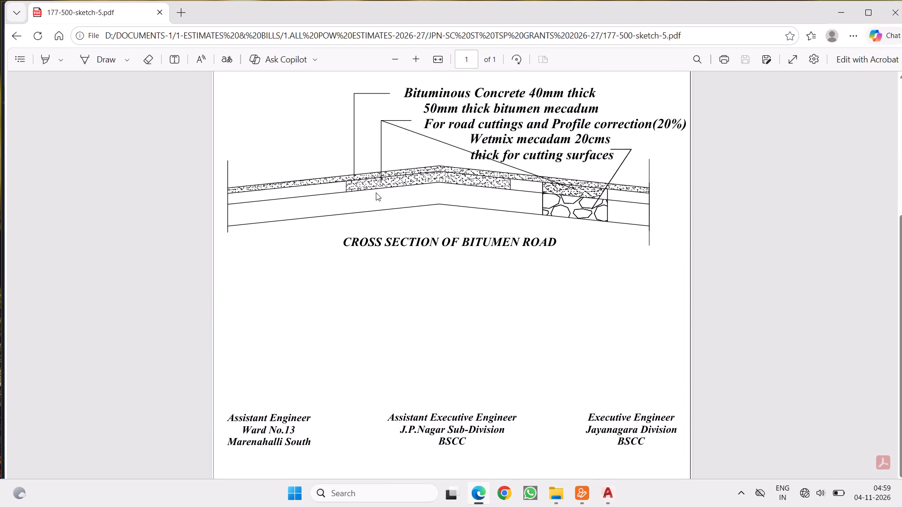
{"action": "scroll", "coordinate": [375, 191], "scroll_direction": "up", "scroll_amount": 6}
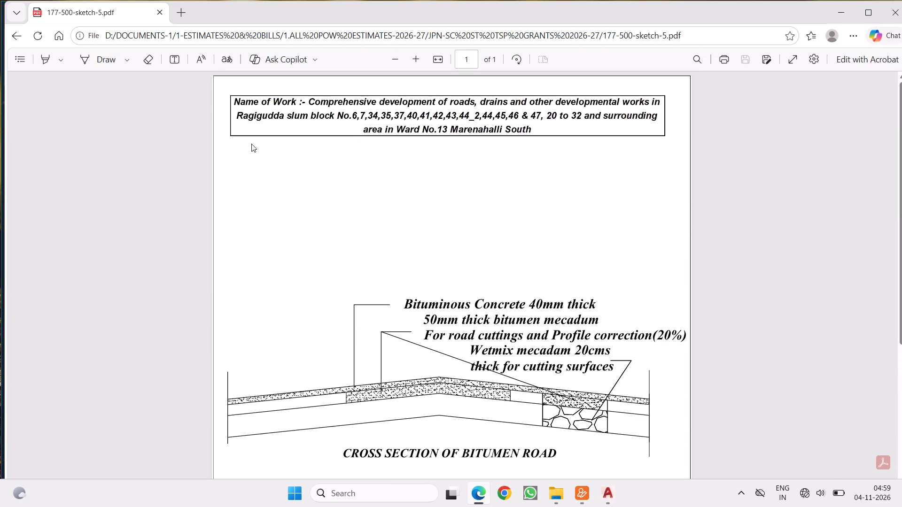
{"action": "left_click", "coordinate": [159, 12]}
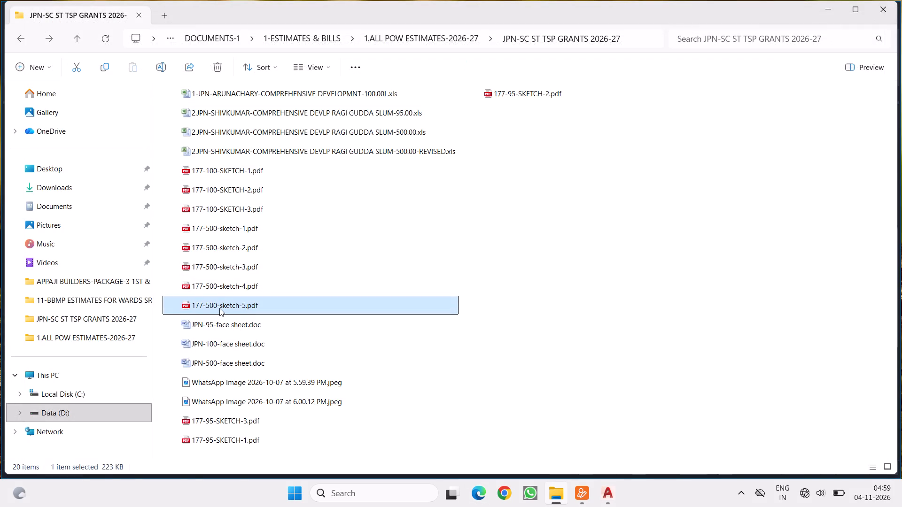
Delete 177-500-sketch-5.pdf from the grants folder.
{"action": "right_click", "coordinate": [219, 308]}
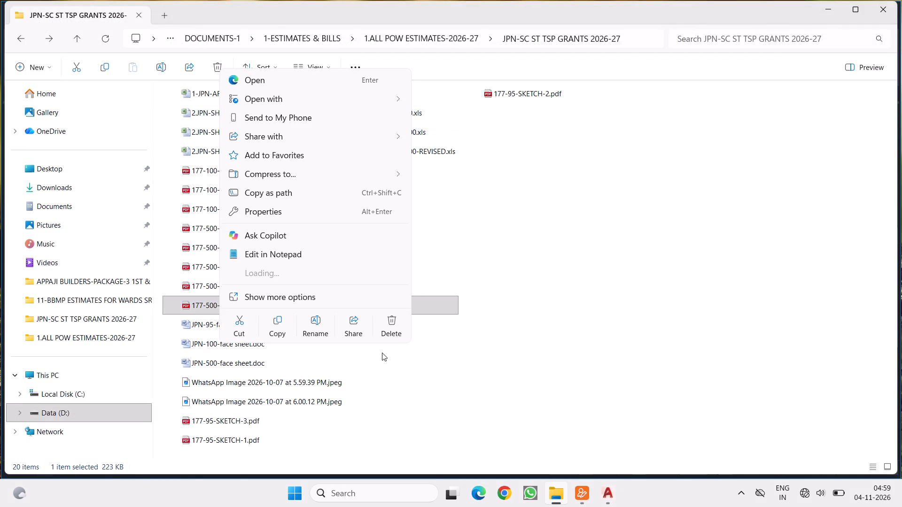
{"action": "left_click", "coordinate": [392, 321]}
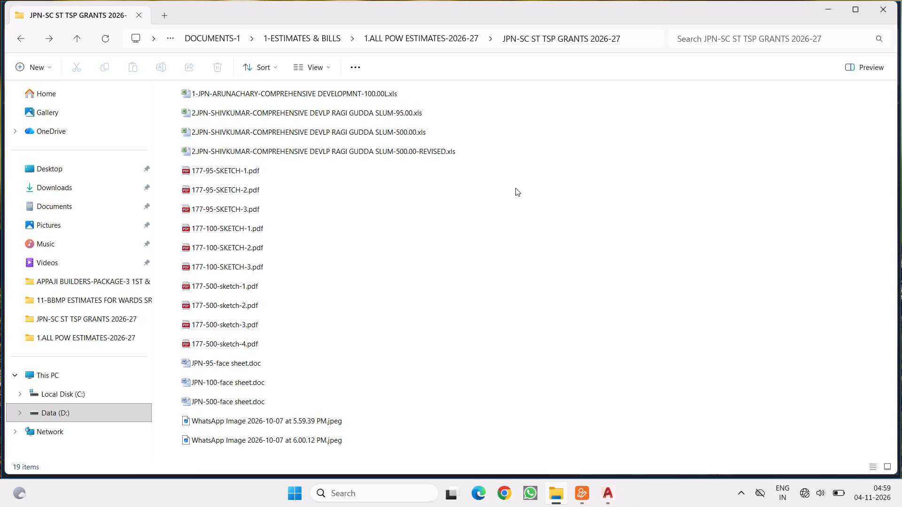
Create a folder named 177-JPN-ARUNACHARY-COMPREHENSIVE DEVELOPMNT-100 in the grants folder.
{"action": "right_click", "coordinate": [461, 195]}
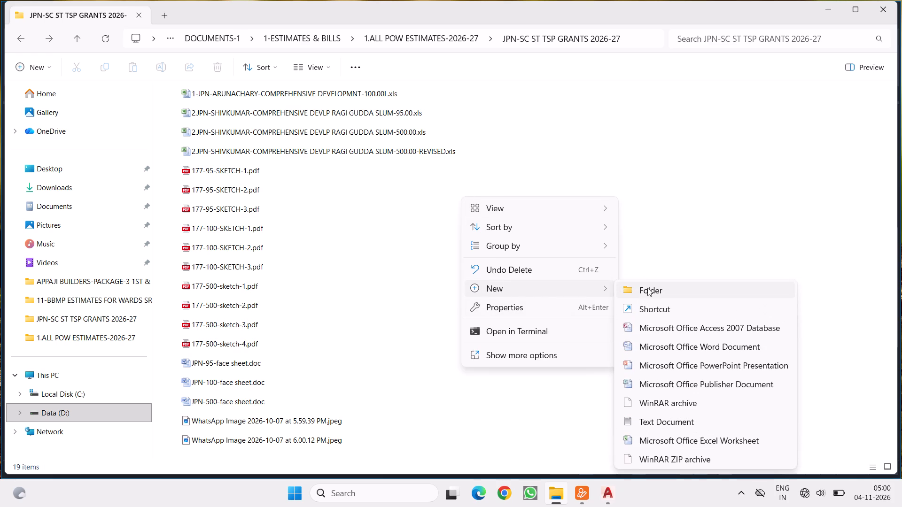
{"action": "left_click", "coordinate": [647, 288]}
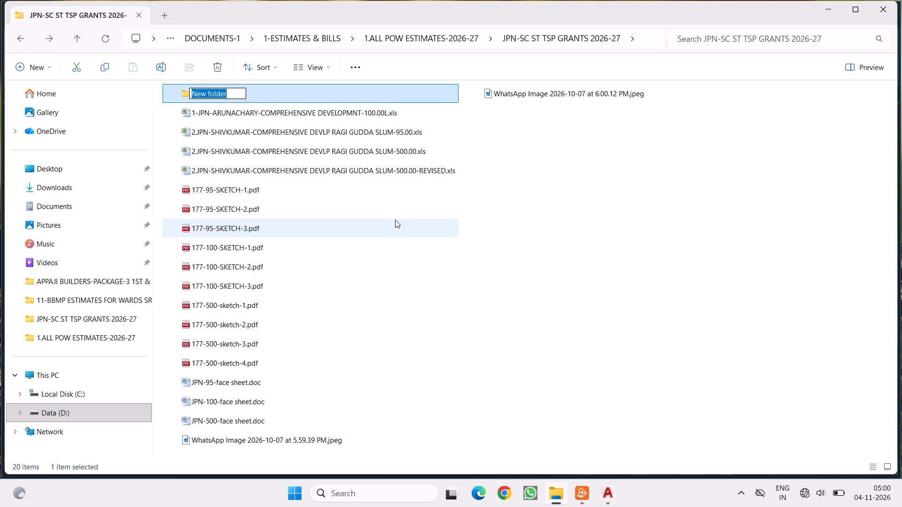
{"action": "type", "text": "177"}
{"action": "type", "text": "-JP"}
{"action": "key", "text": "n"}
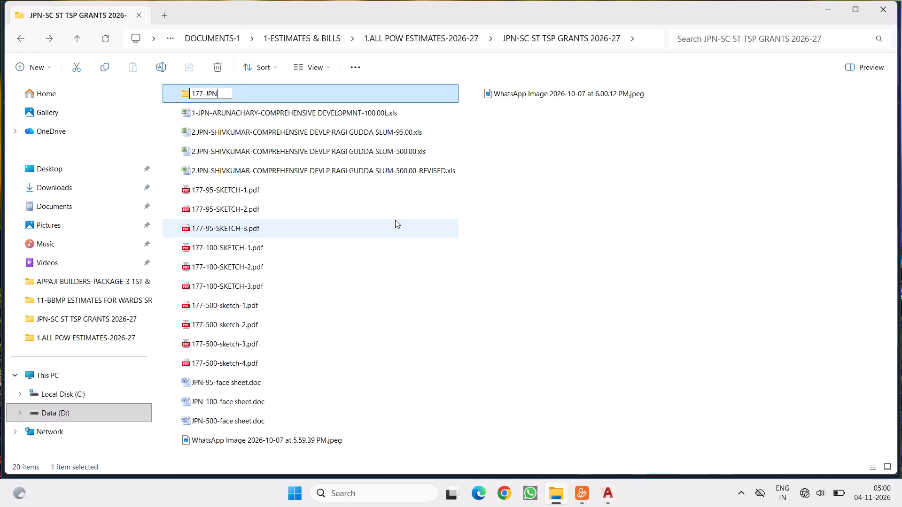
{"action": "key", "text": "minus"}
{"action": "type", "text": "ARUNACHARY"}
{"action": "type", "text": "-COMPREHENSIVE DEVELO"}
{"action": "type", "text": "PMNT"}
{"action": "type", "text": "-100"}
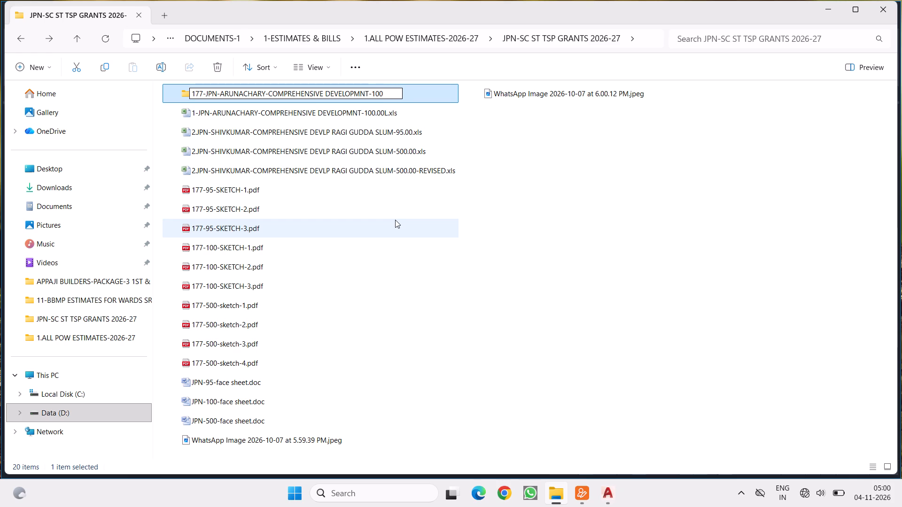
{"action": "left_click", "coordinate": [507, 250]}
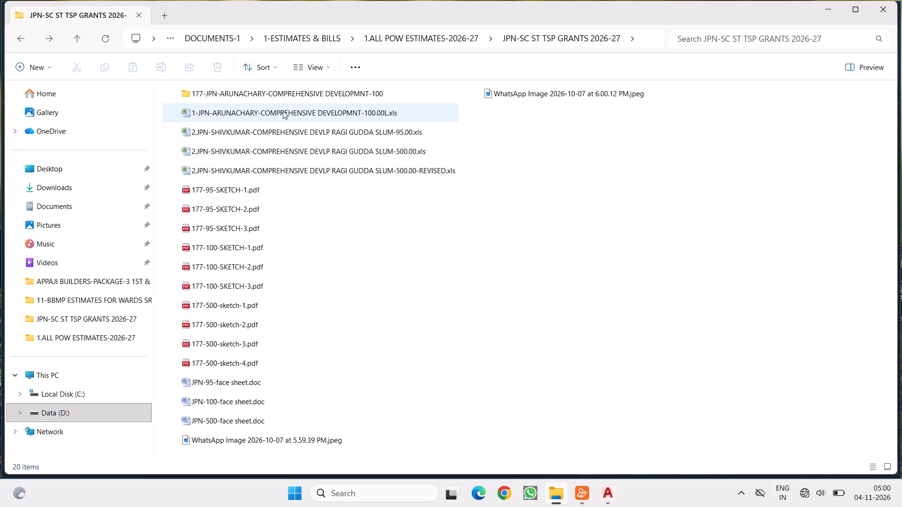
{"action": "left_click", "coordinate": [261, 112]}
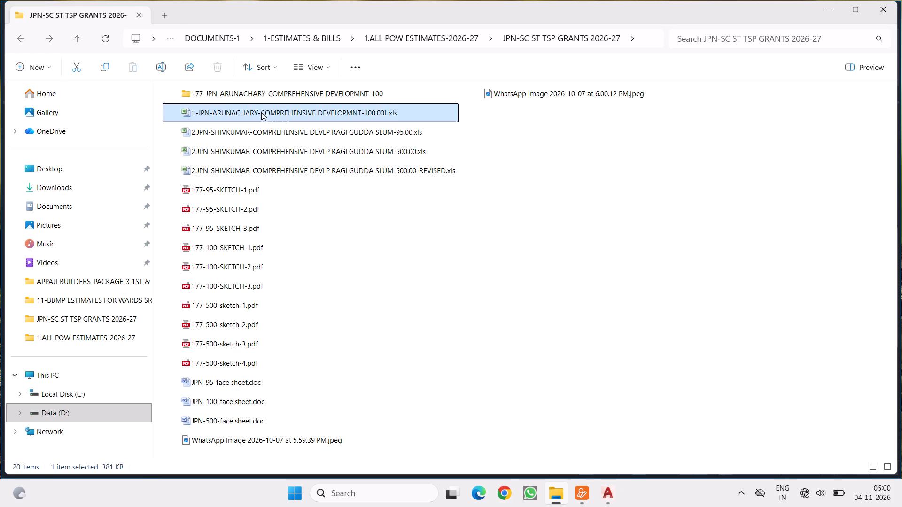